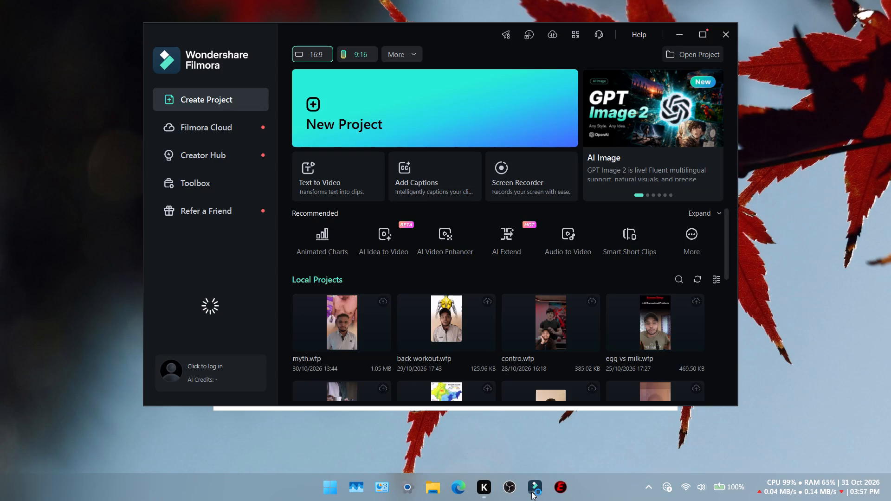
Create a new short video project with the 9:16 aspect ratio.
click(349, 59)
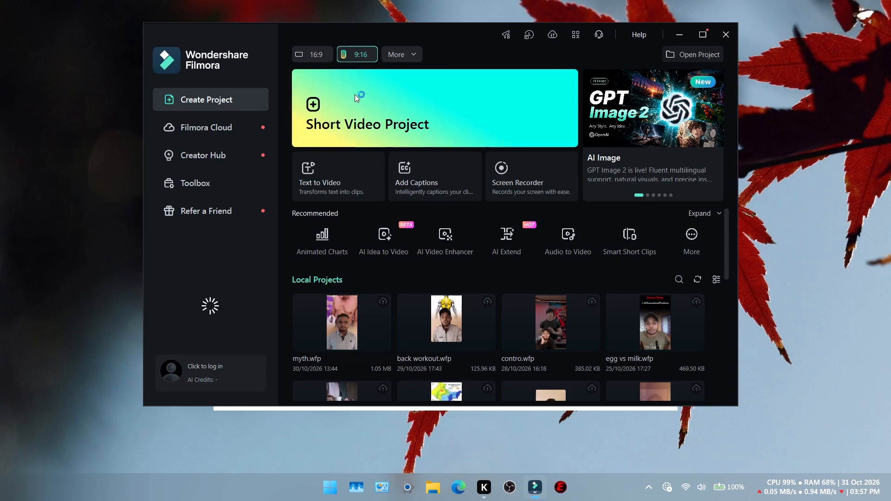
click(357, 103)
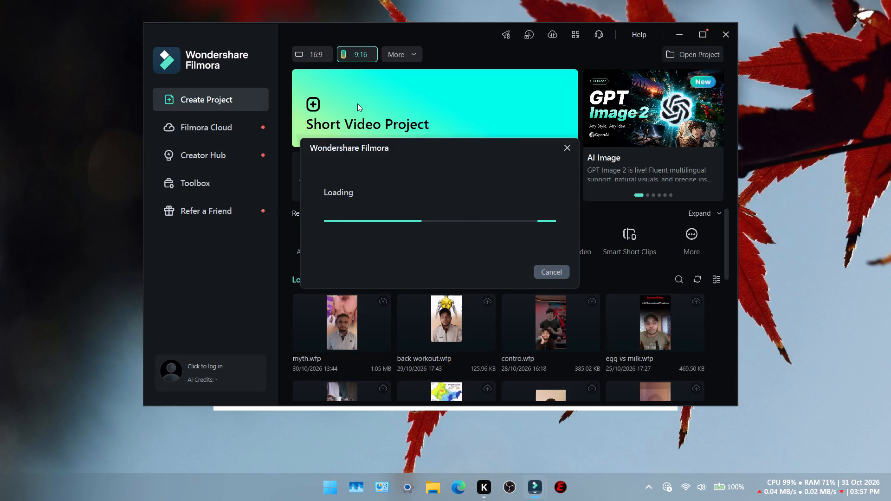
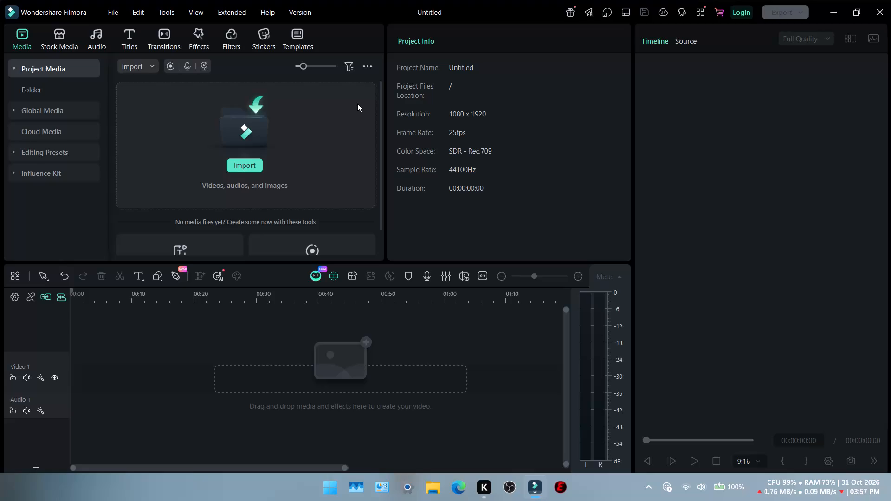
Import the videos 20261031153616822.mp4 and 20261031153625267.mp4 from the Downloads folder into the project media.
scroll(420, 110, up, 1)
click(237, 161)
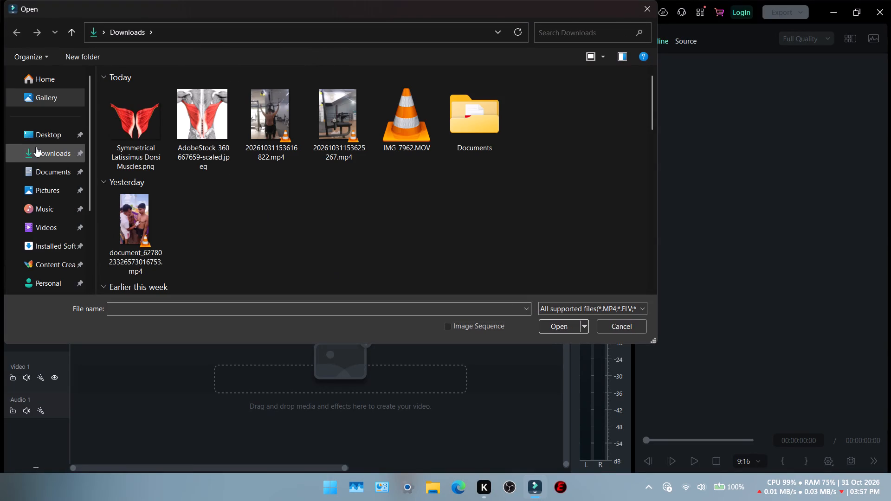
click(249, 90)
click(314, 91)
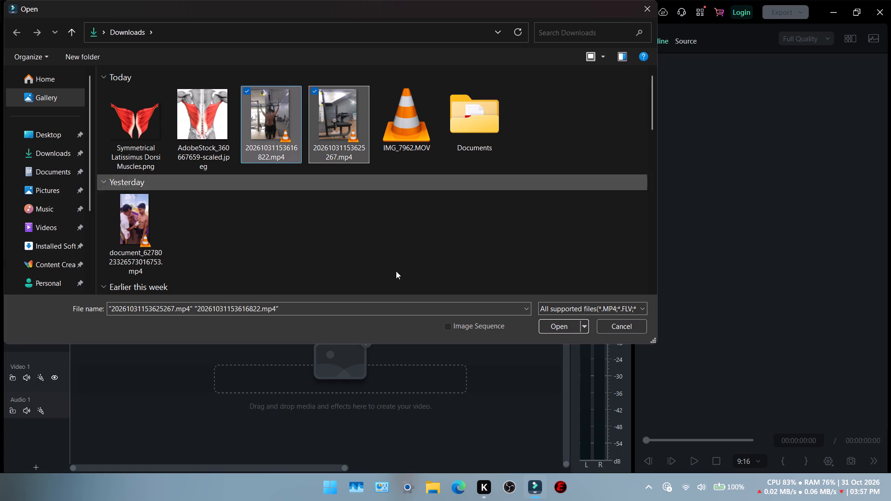
click(558, 331)
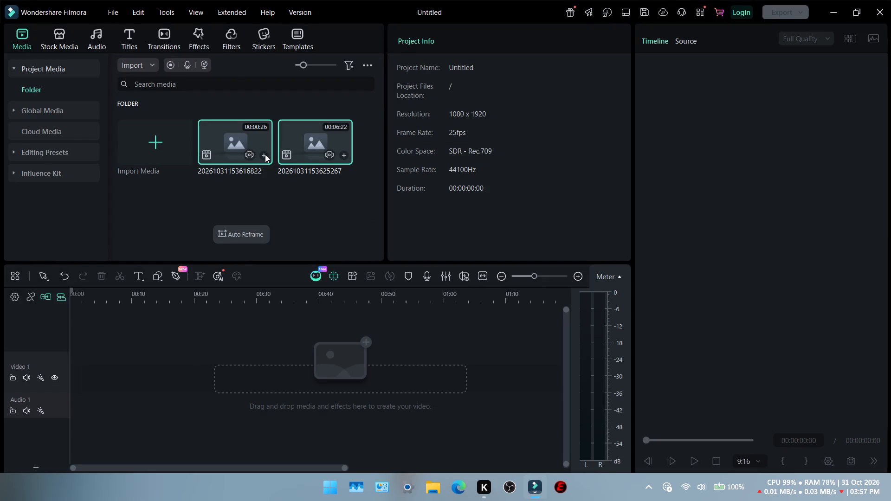
click(265, 154)
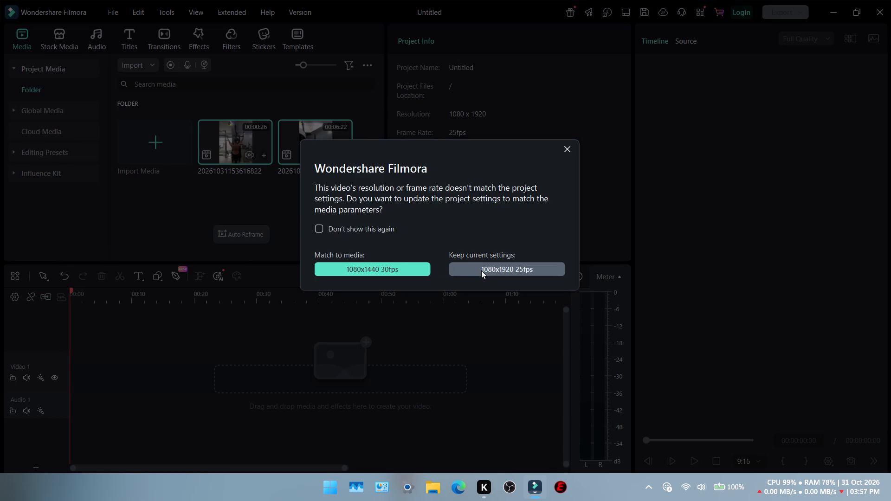
click(481, 270)
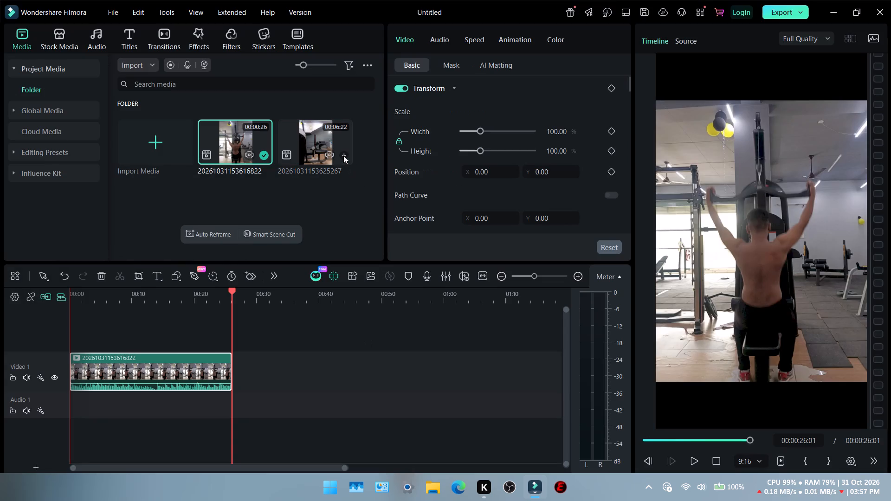
click(343, 155)
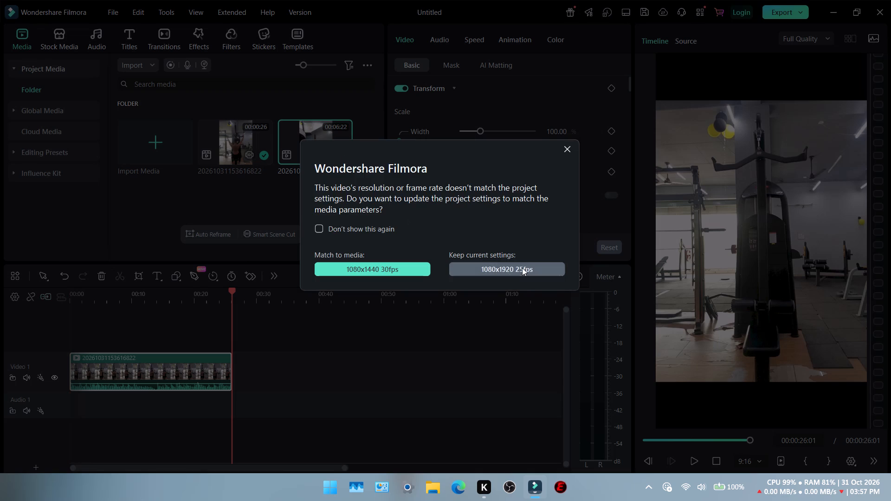
click(522, 268)
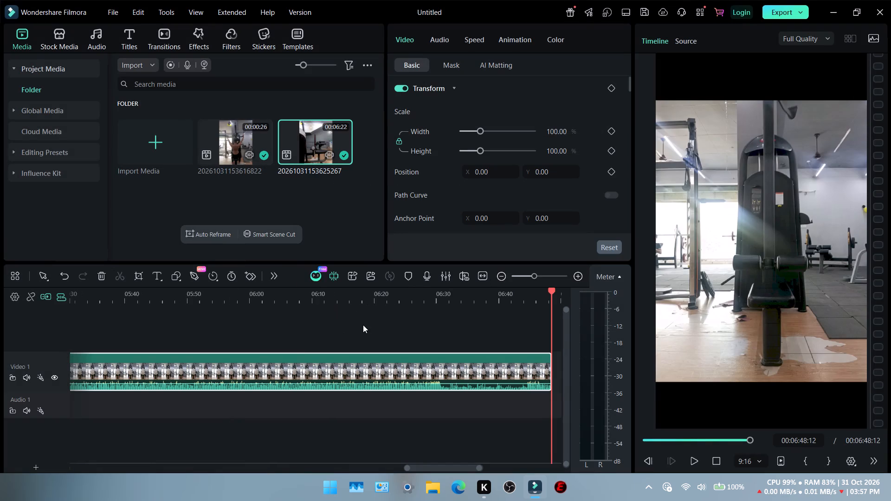
ctrl+scroll(363, 325, down, 6)
scroll(363, 325, right, 1)
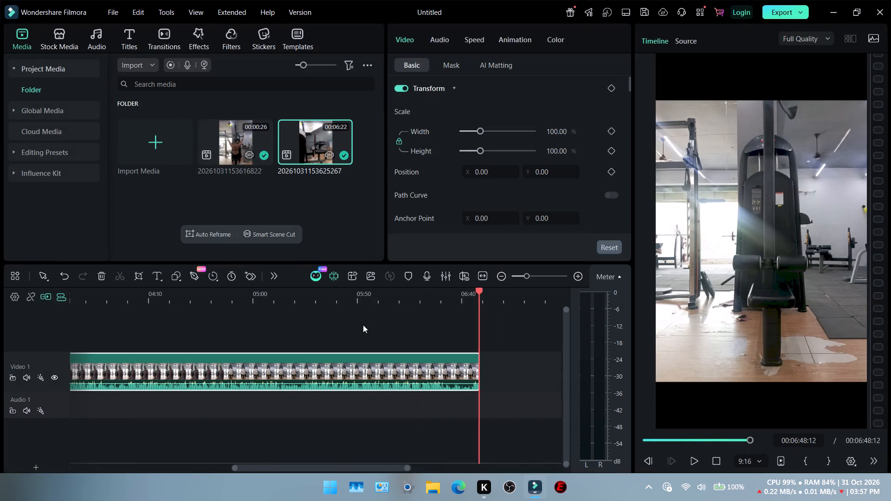
scroll(363, 325, right, 16)
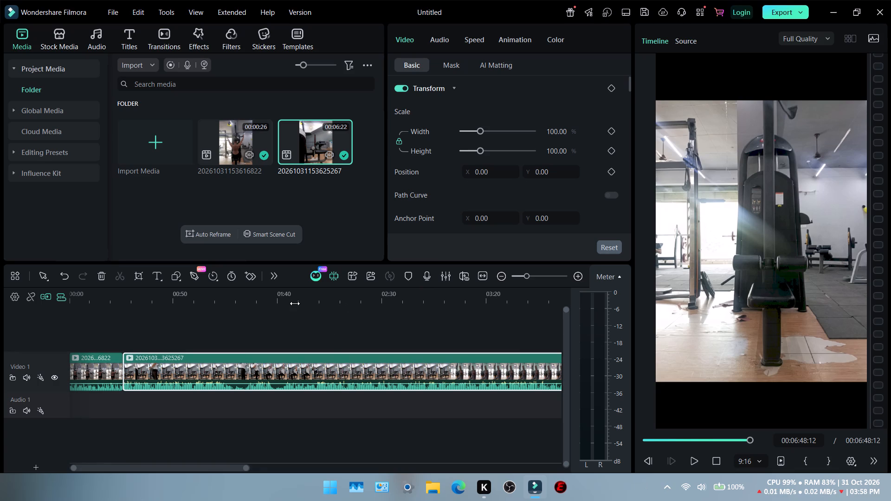
click(233, 299)
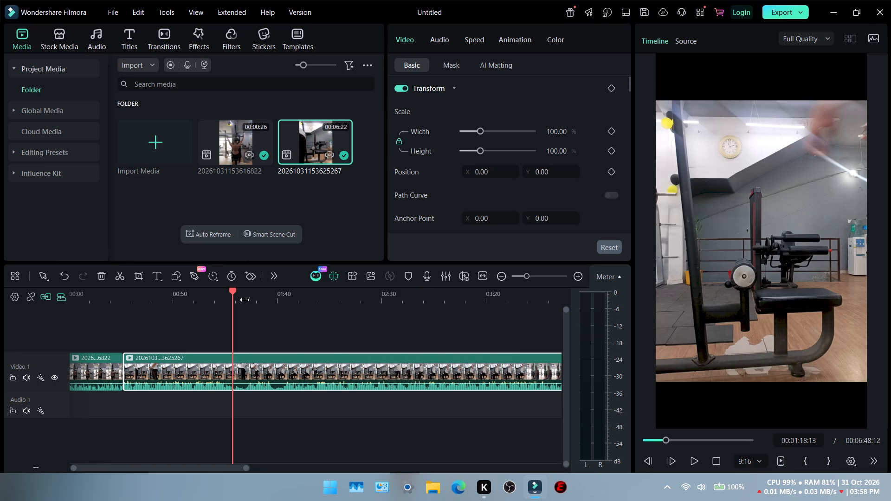
click(117, 275)
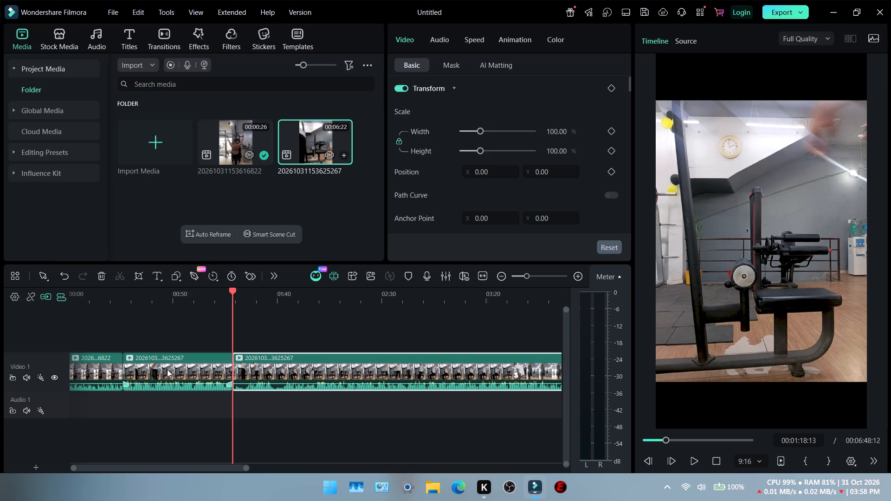
click(167, 369)
key(Delete)
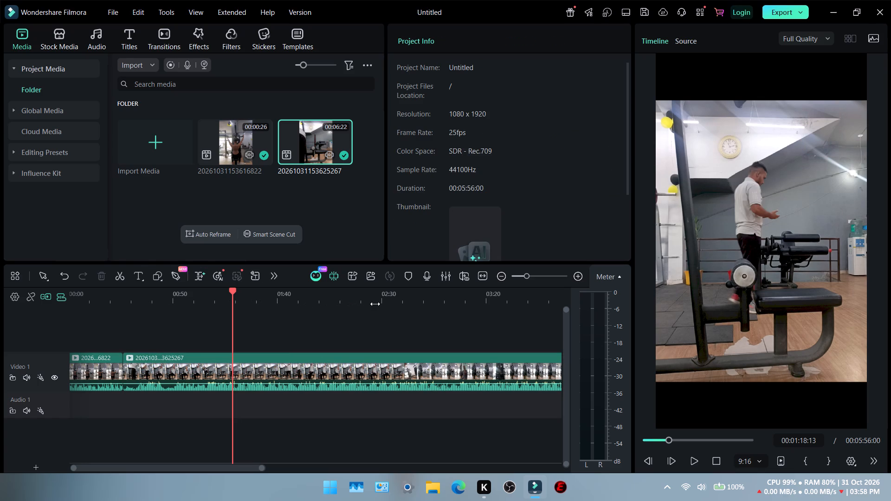
click(283, 299)
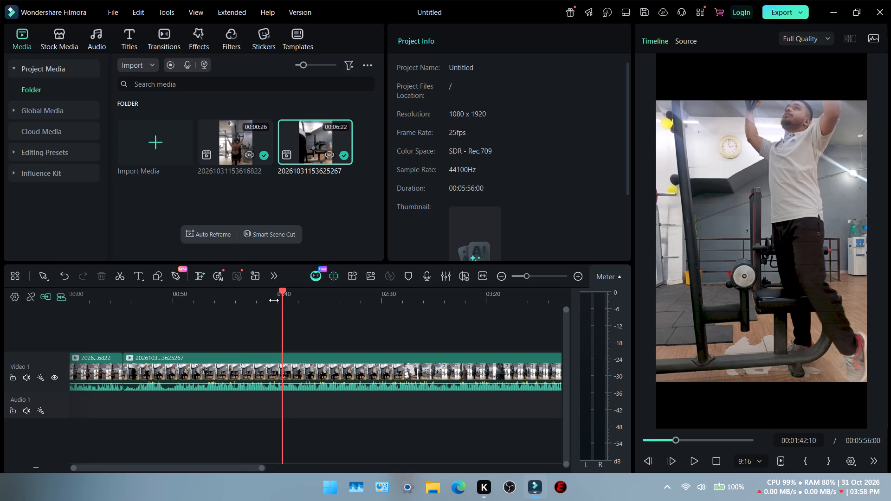
click(272, 300)
click(285, 302)
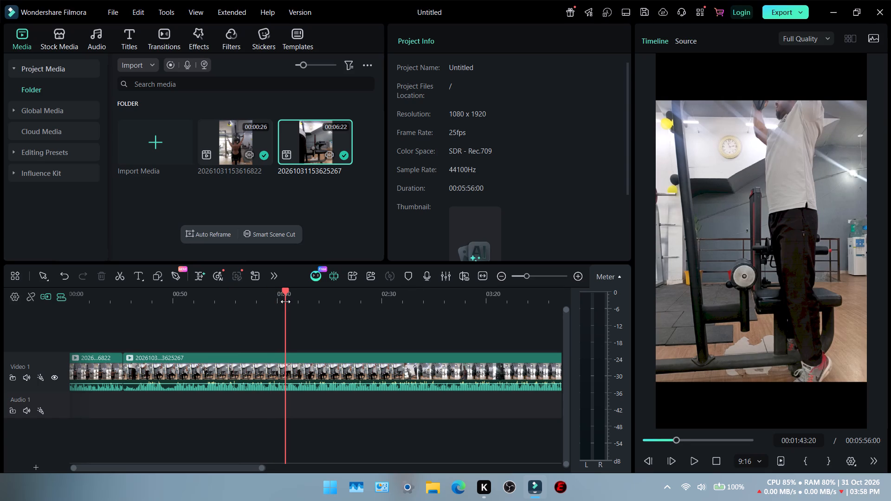
click(287, 379)
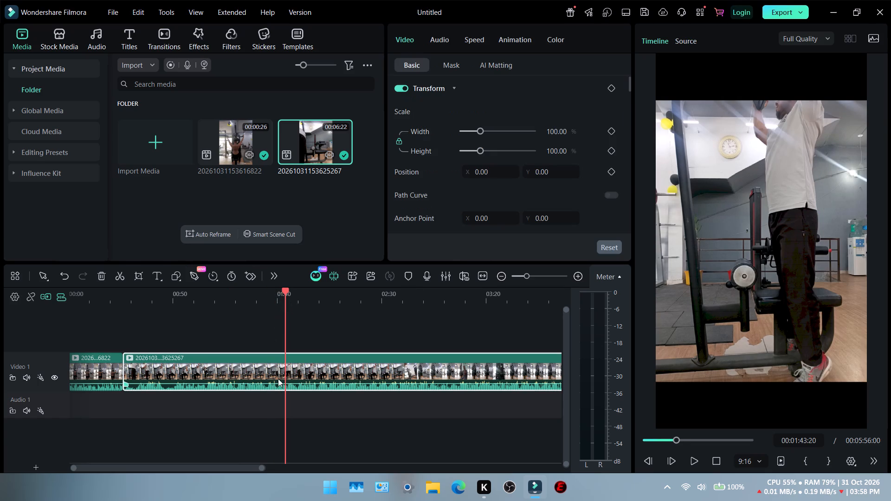
click(123, 272)
click(176, 364)
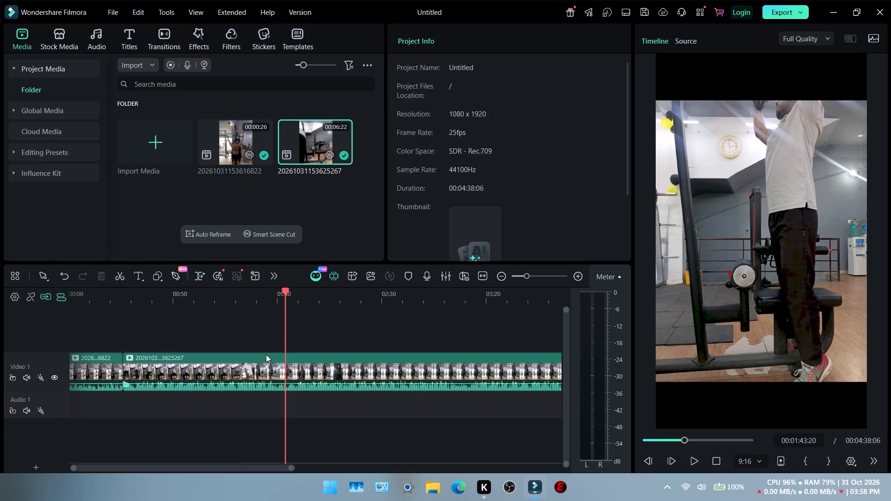
click(232, 298)
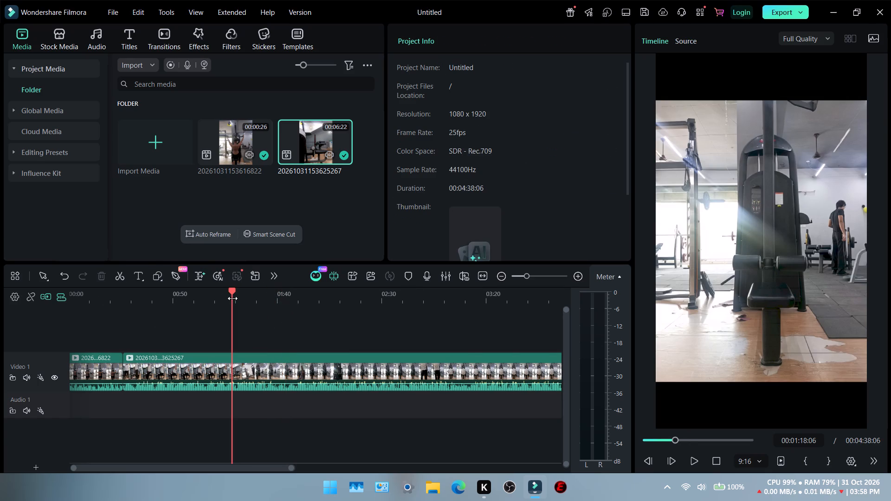
click(230, 299)
click(224, 299)
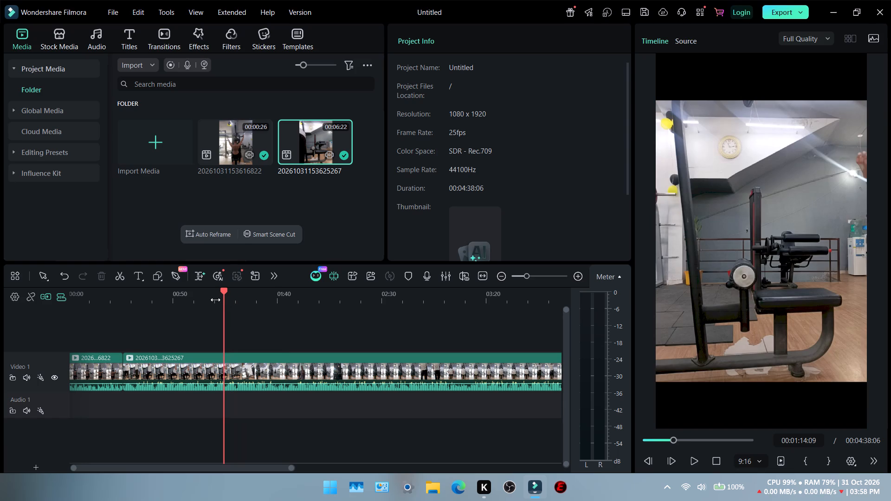
click(232, 300)
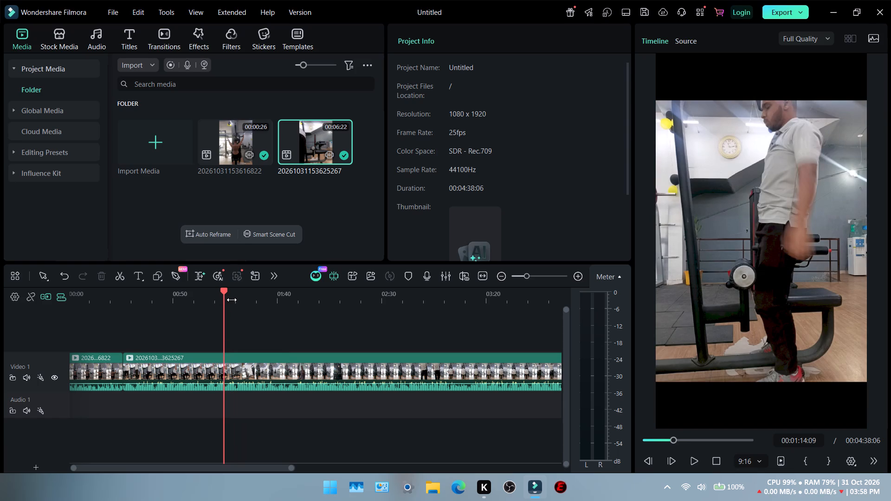
double_click(223, 373)
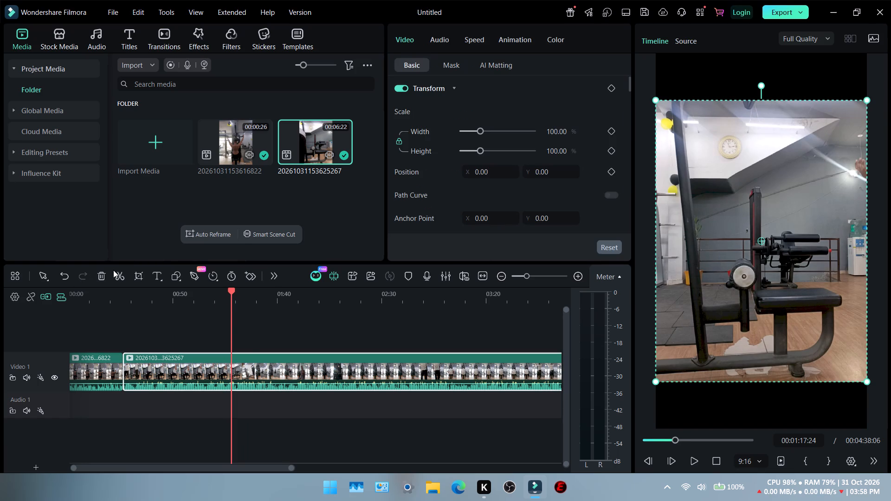
click(117, 270)
click(331, 304)
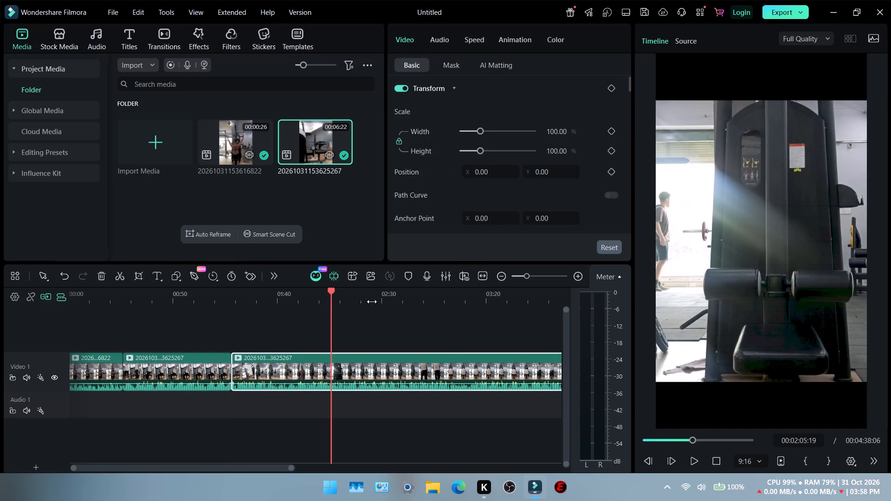
click(375, 302)
click(322, 297)
click(269, 294)
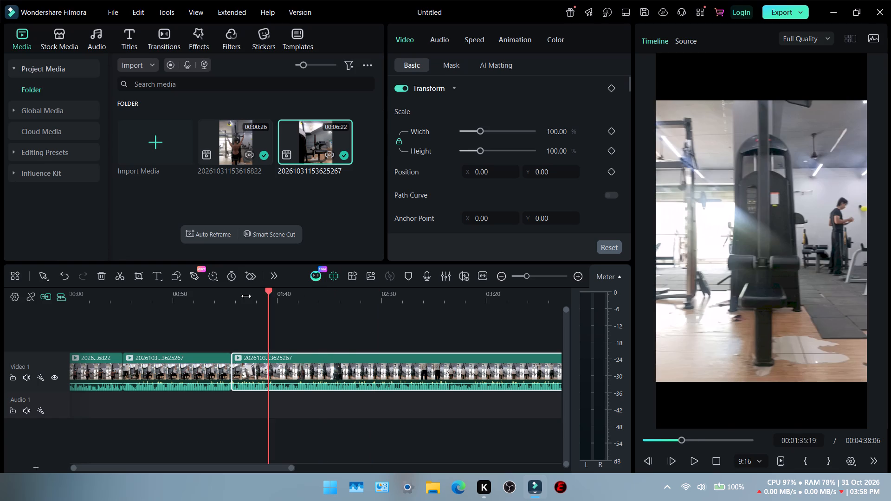
click(242, 296)
click(349, 293)
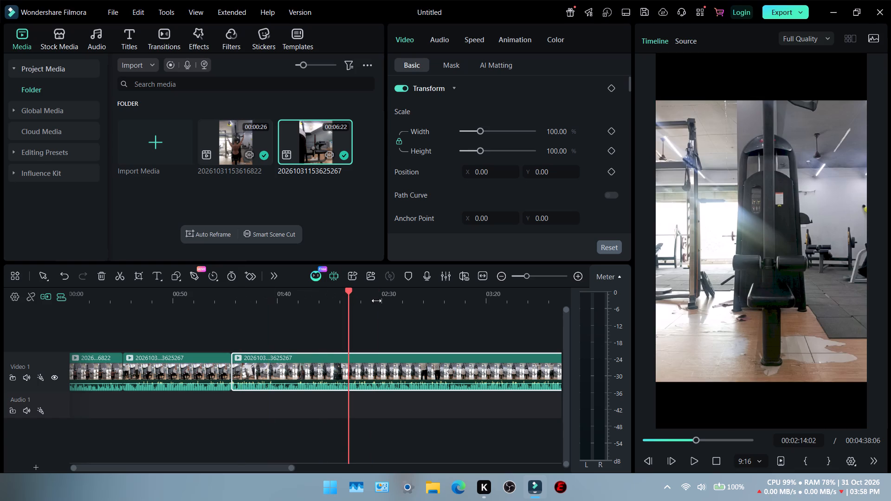
click(376, 301)
click(398, 301)
click(421, 300)
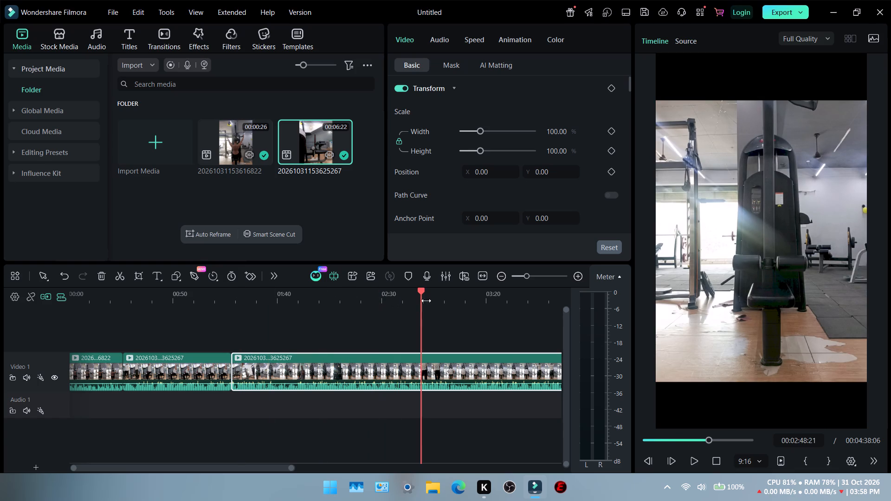
click(452, 304)
click(480, 308)
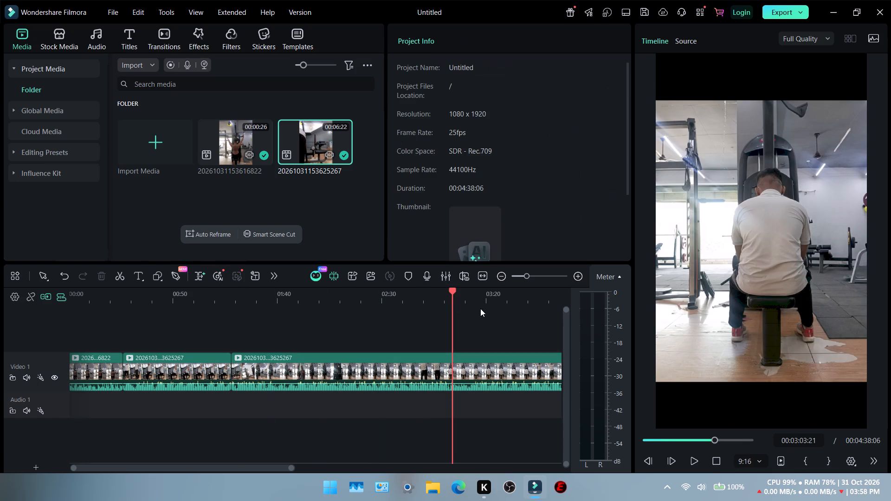
click(497, 304)
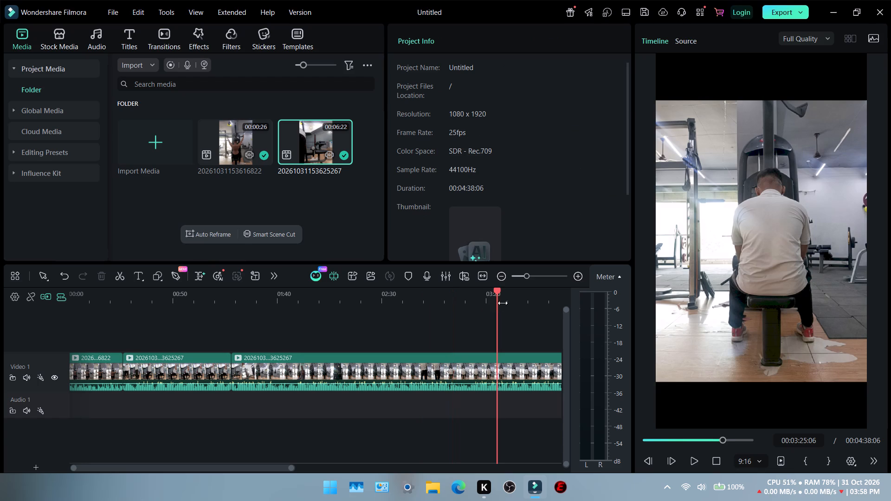
click(521, 303)
click(543, 305)
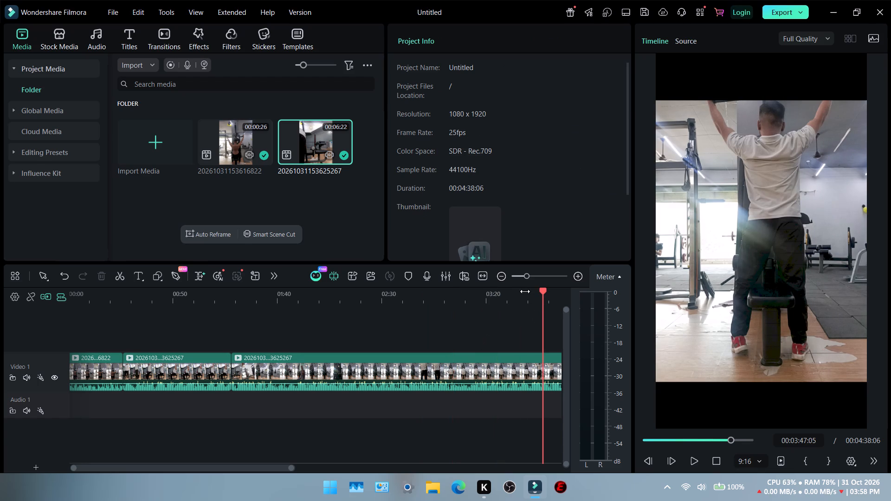
click(529, 297)
click(523, 361)
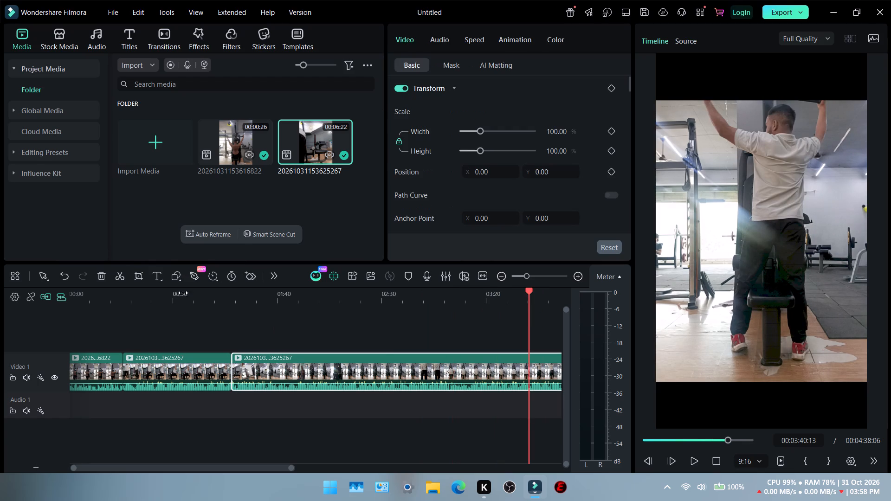
click(137, 278)
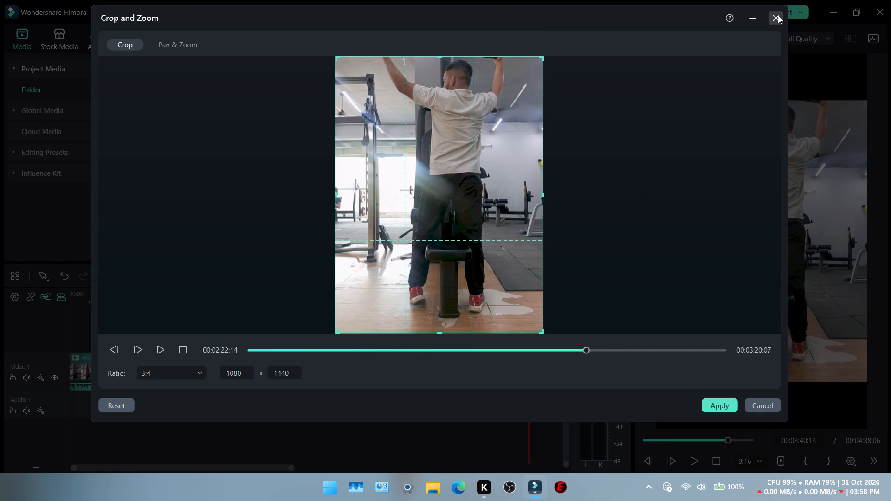
click(780, 15)
click(118, 278)
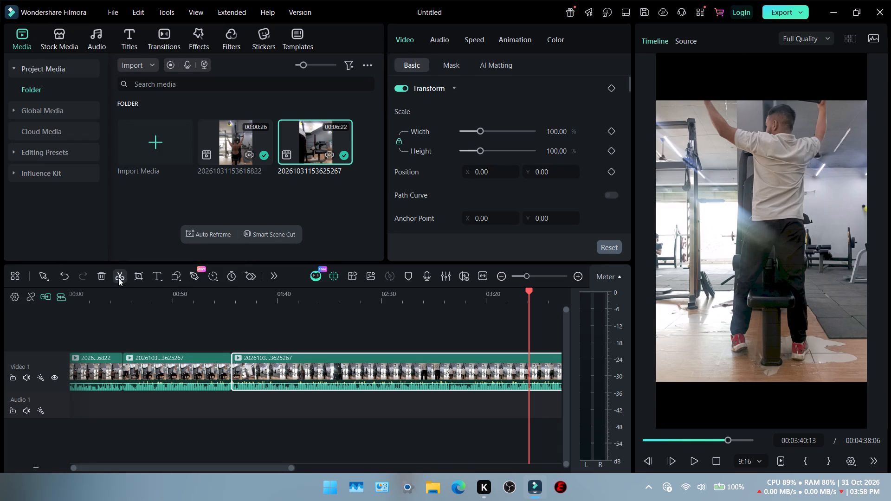
click(426, 370)
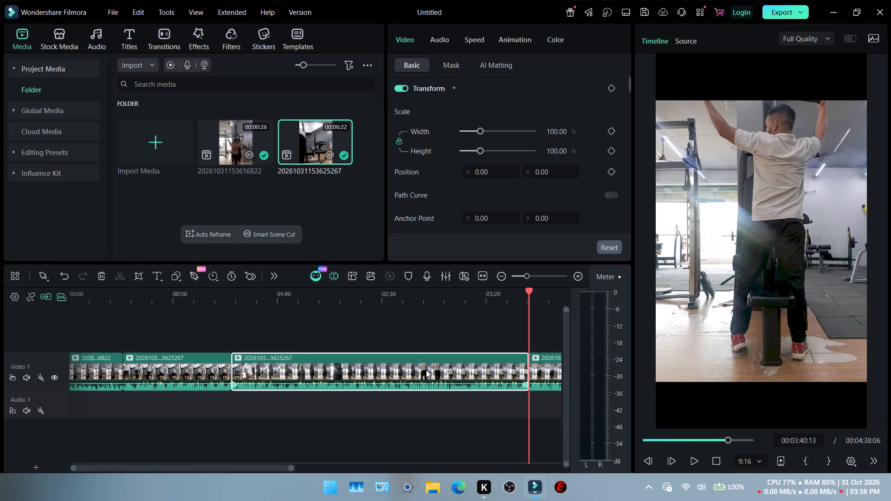
key(Delete)
Review the trimmed timeline, checking the rear-view segment, the opening clip and the transition into the side-view segment.
click(275, 297)
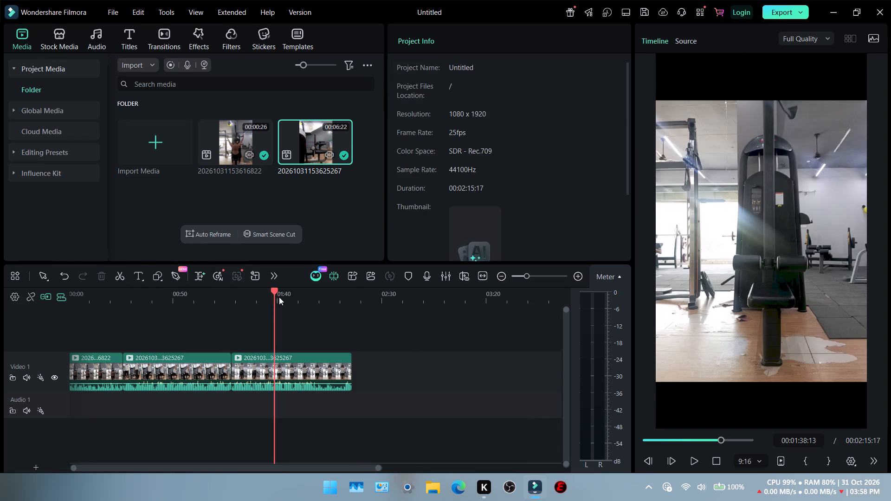
click(303, 299)
click(317, 299)
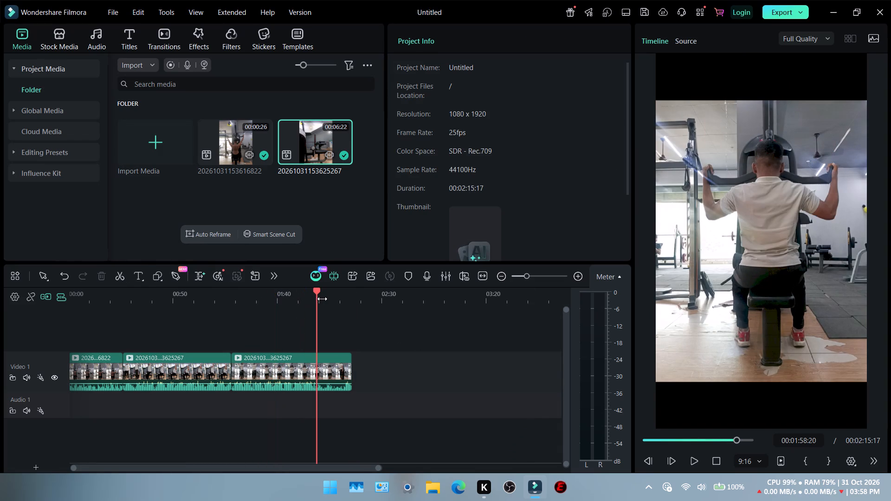
click(328, 299)
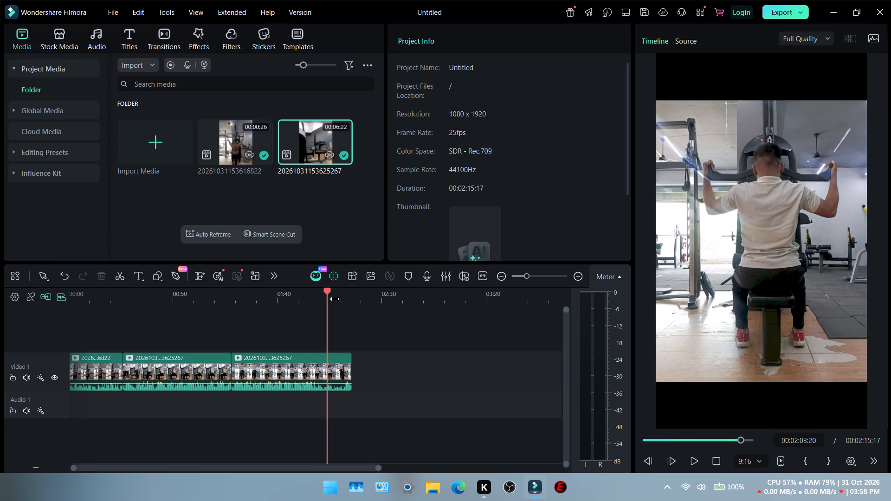
click(336, 299)
click(343, 301)
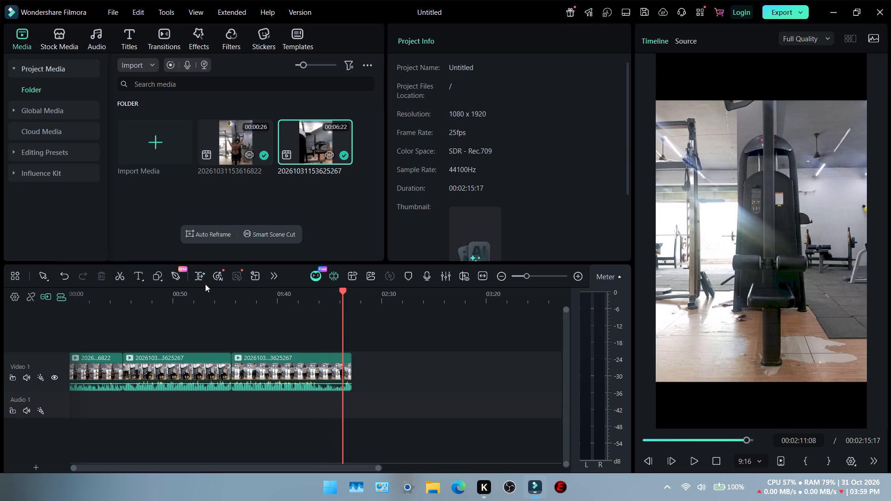
click(153, 303)
drag(155, 290, 9, 305)
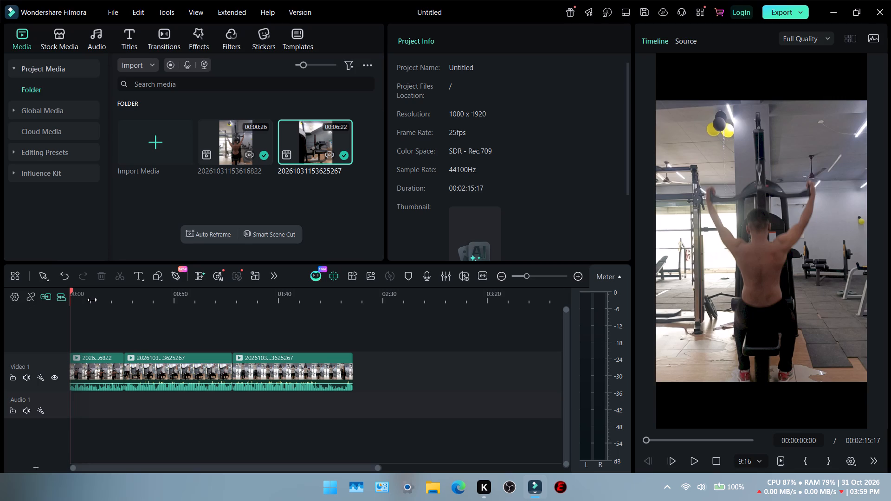
click(118, 300)
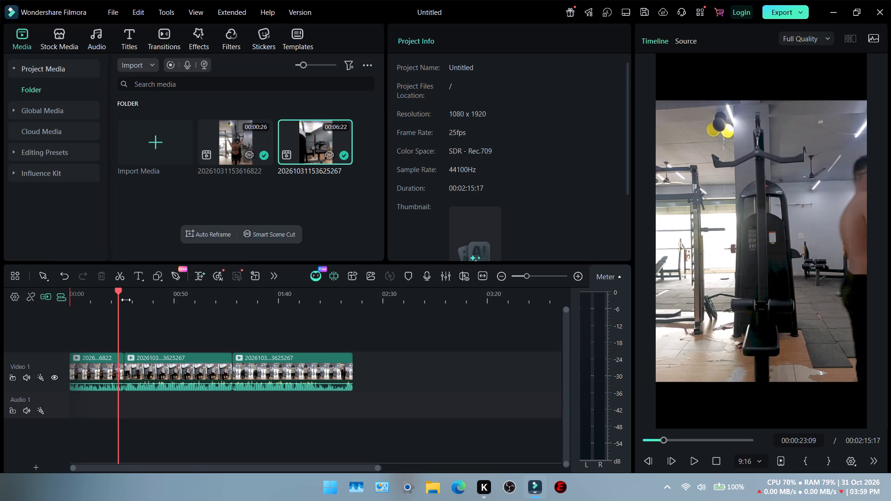
click(126, 300)
key(space)
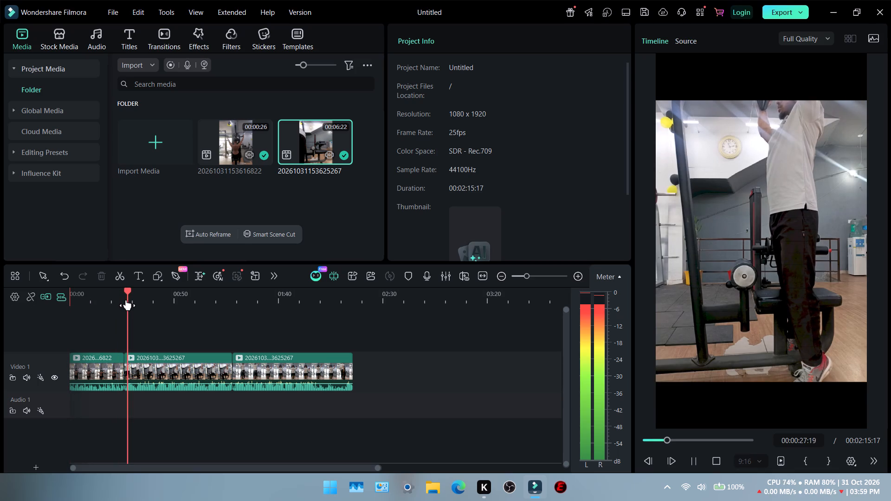
key(space)
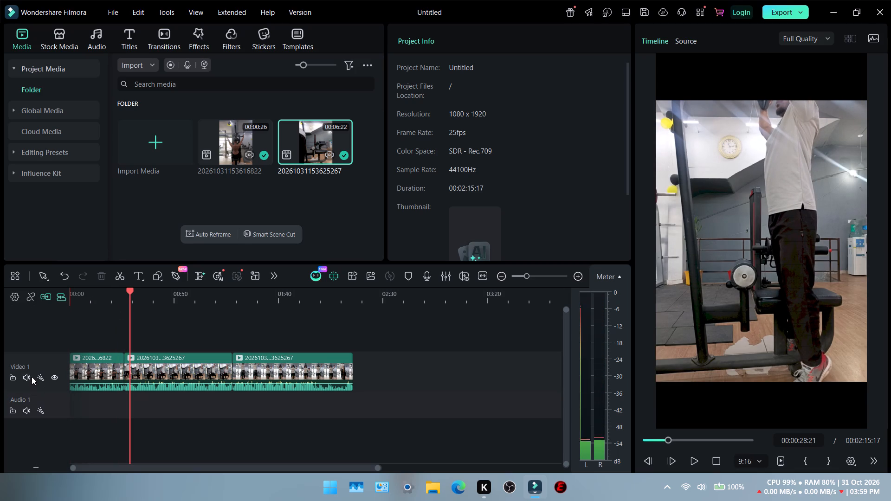
click(95, 367)
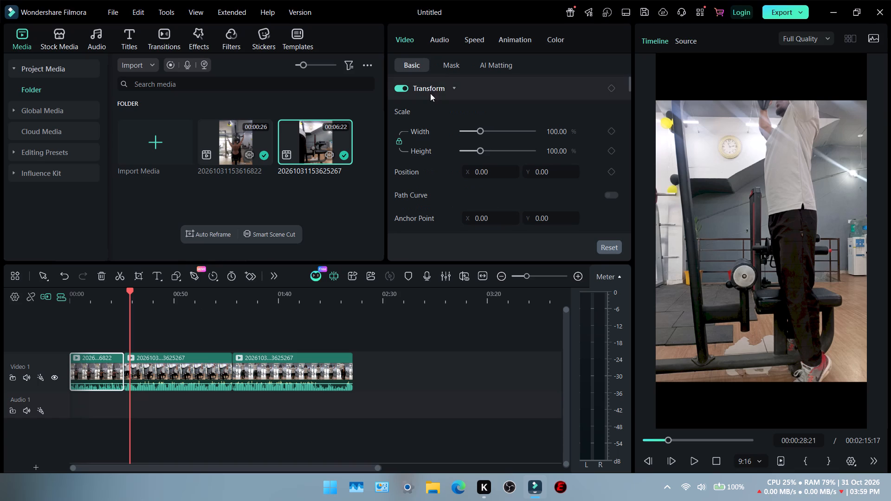
click(437, 45)
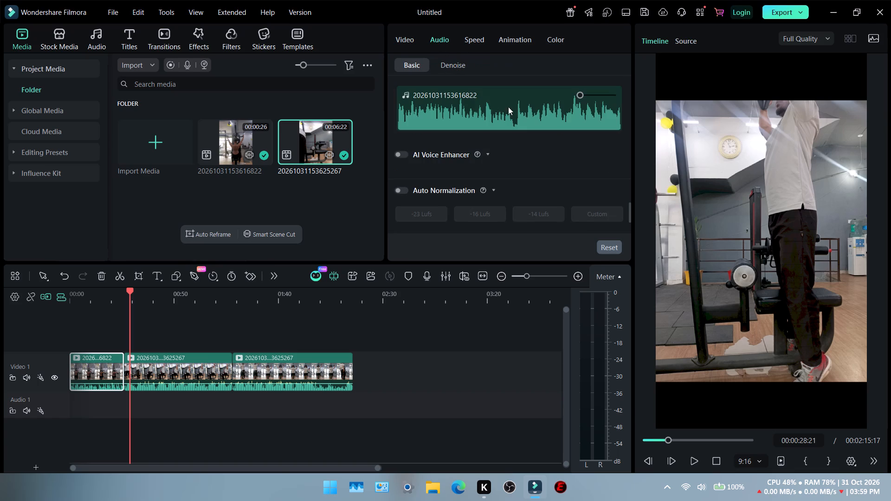
scroll(475, 164, up, 9)
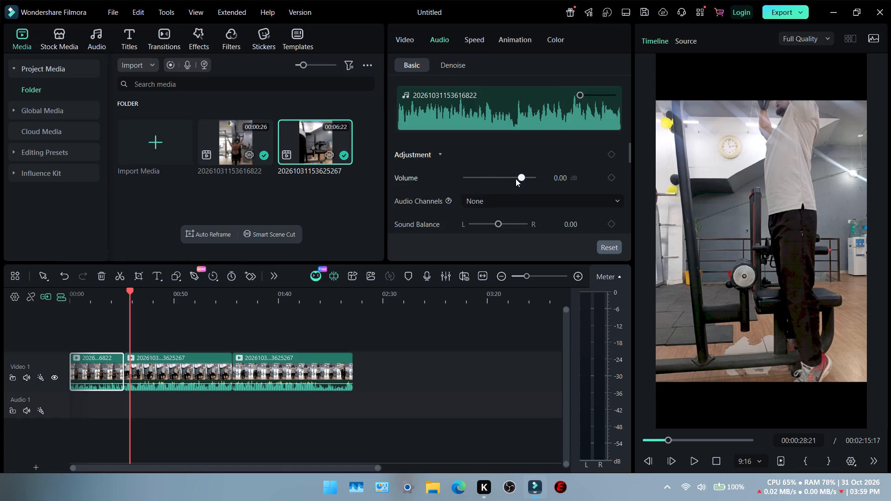
drag(520, 176, 308, 174)
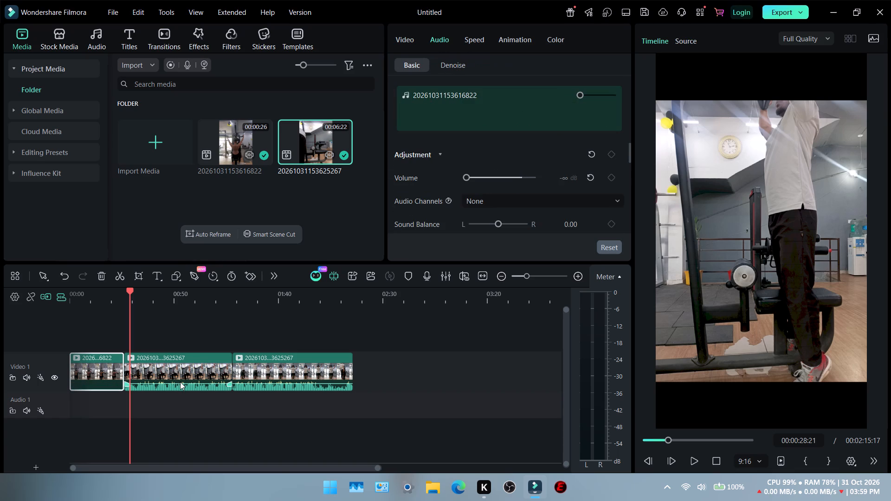
click(180, 383)
drag(180, 383, 171, 428)
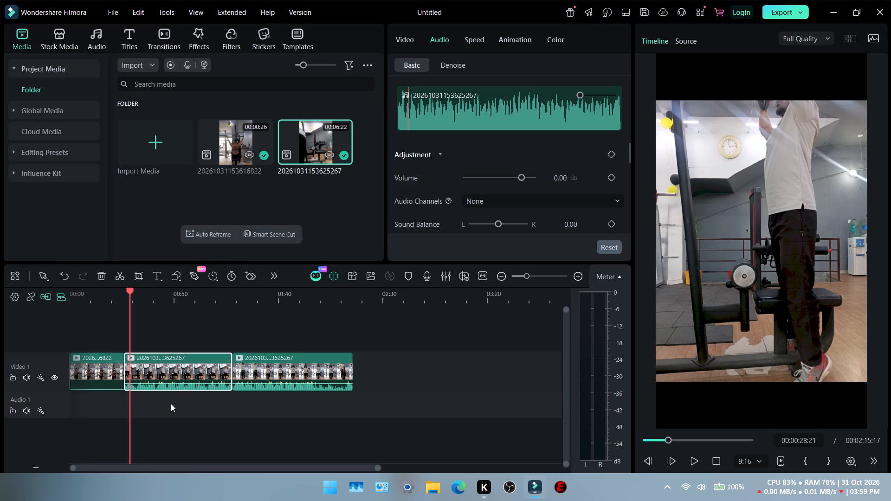
drag(181, 385, 175, 425)
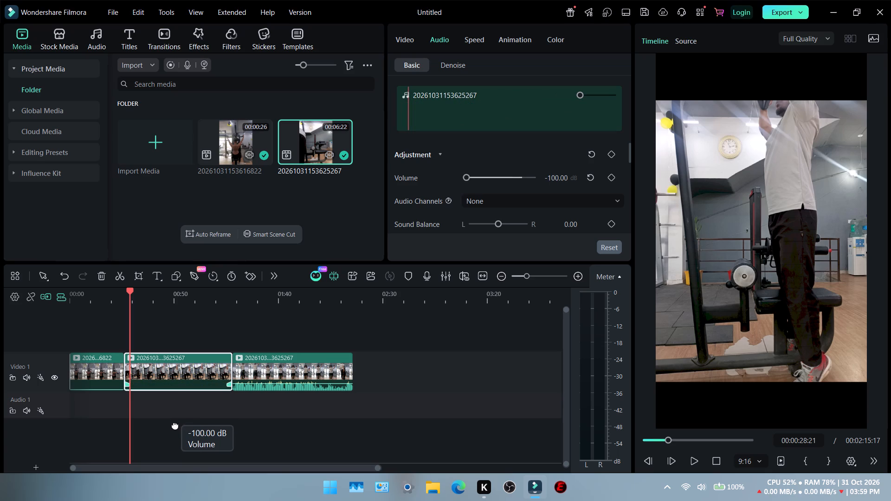
drag(175, 425, 174, 427)
drag(284, 384, 279, 442)
Play and scrub through all three clips on the timeline to examine the exercise footage and its framing.
key(space)
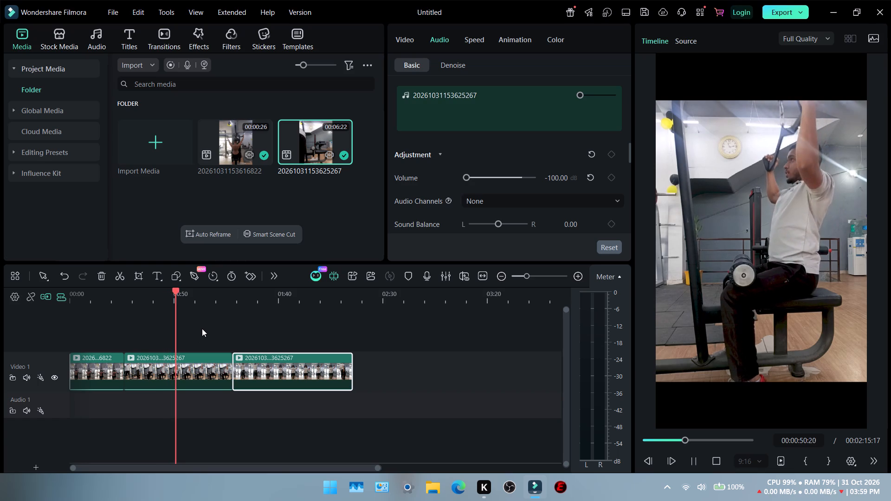
click(263, 297)
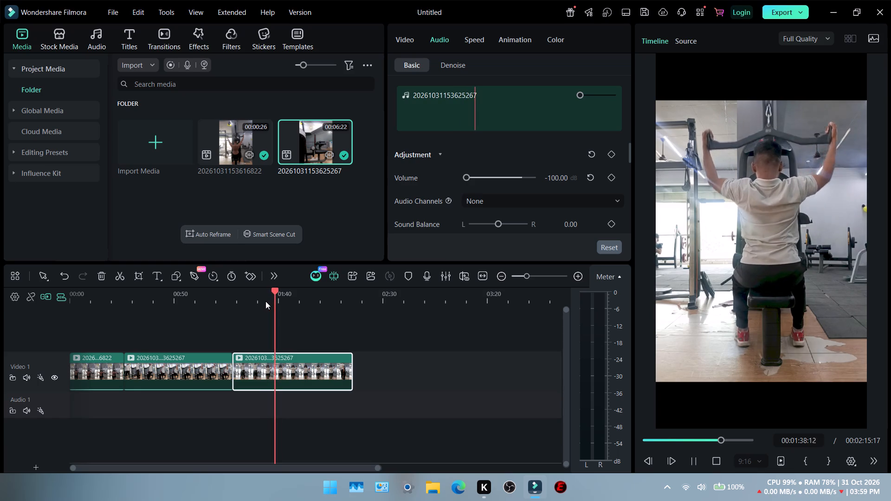
key(space)
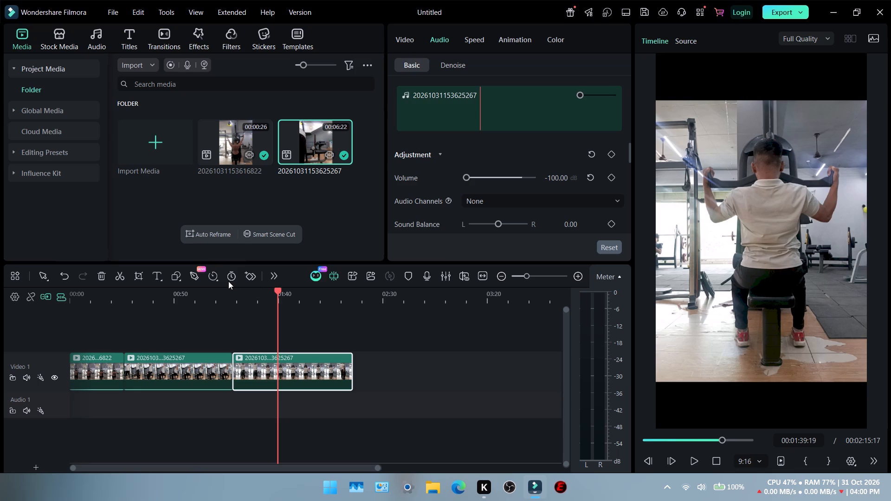
click(87, 299)
drag(89, 291, 149, 295)
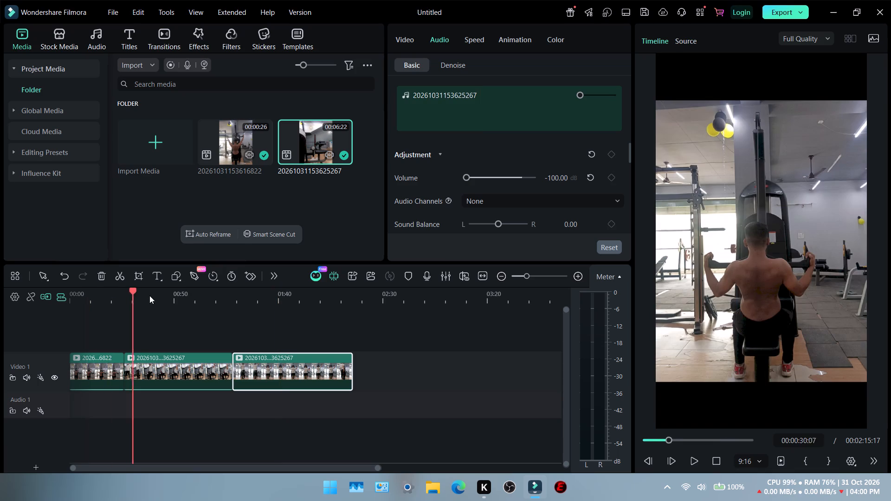
drag(149, 295, 271, 307)
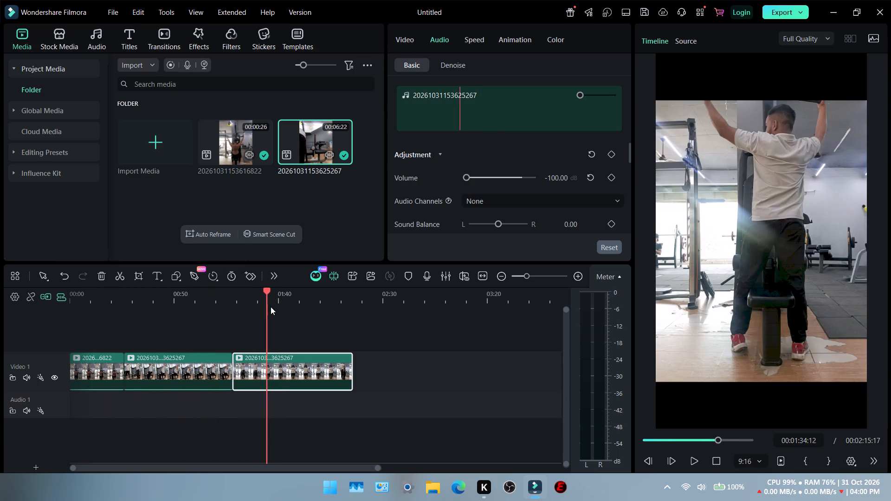
drag(271, 307, 103, 314)
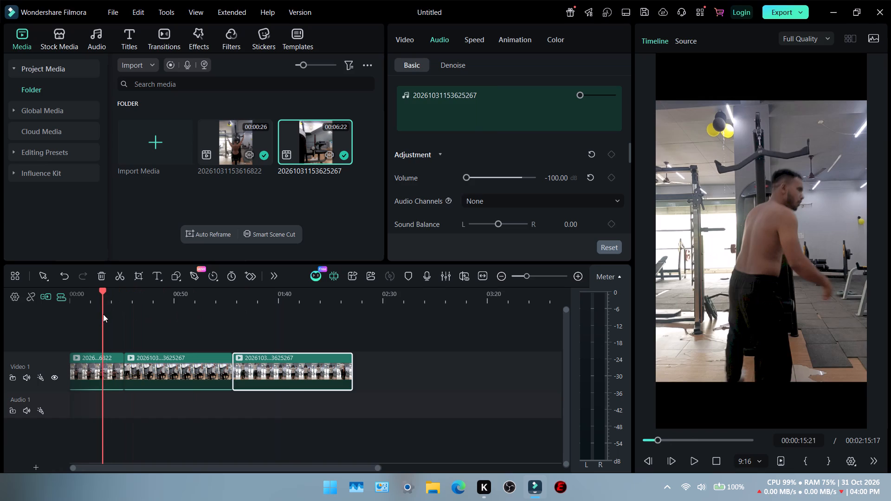
drag(103, 314, 86, 316)
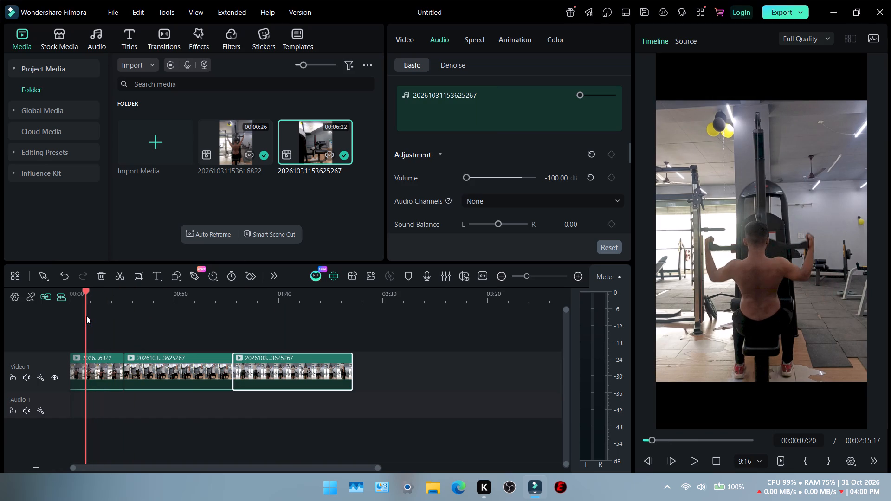
drag(86, 316, 32, 318)
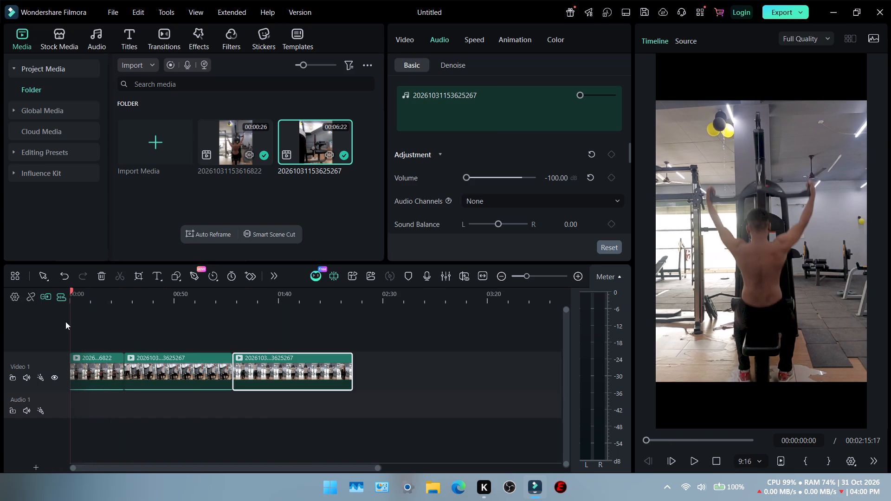
click(104, 355)
click(142, 282)
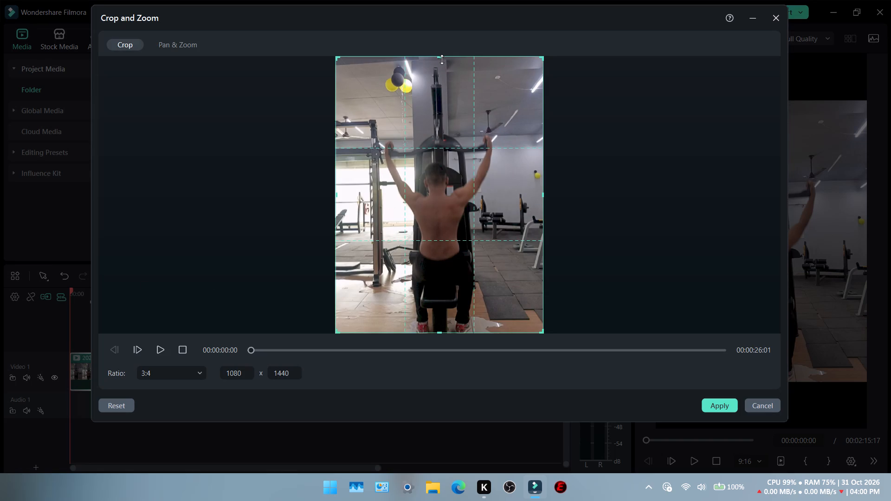
drag(442, 58, 439, 89)
click(438, 93)
drag(438, 96, 438, 109)
click(438, 110)
click(166, 368)
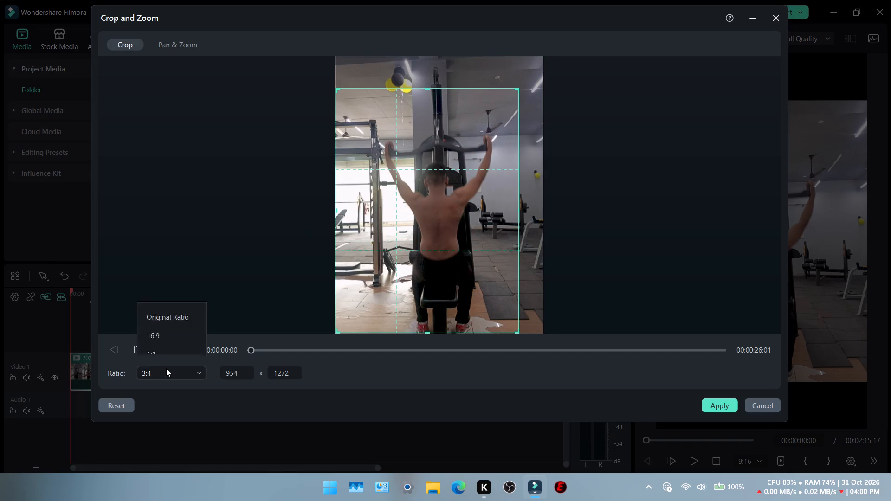
click(168, 349)
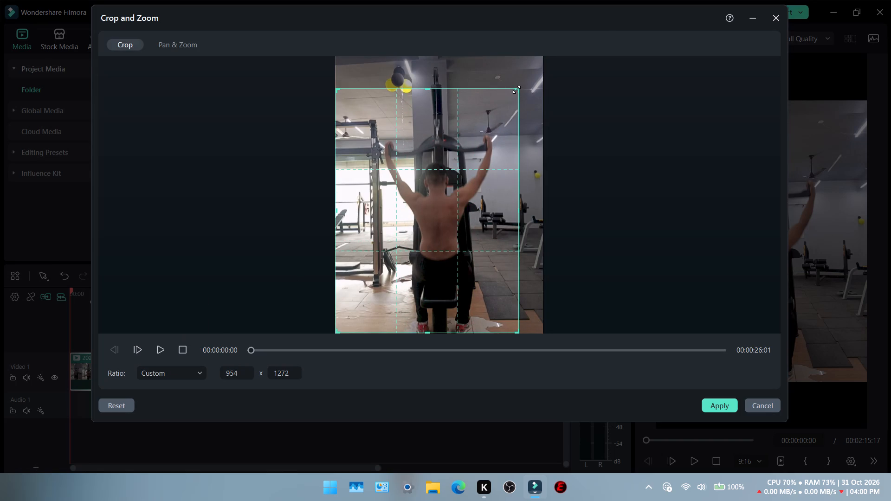
click(517, 90)
drag(519, 88, 608, 34)
click(608, 34)
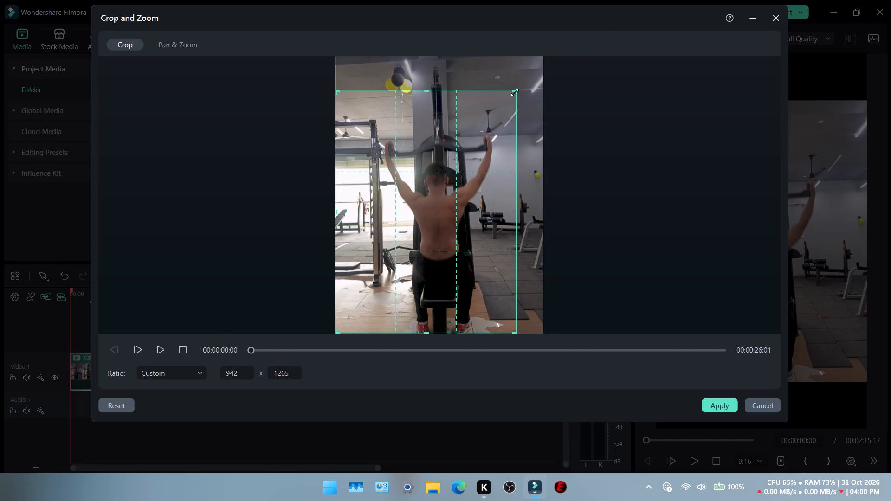
drag(515, 92, 625, 36)
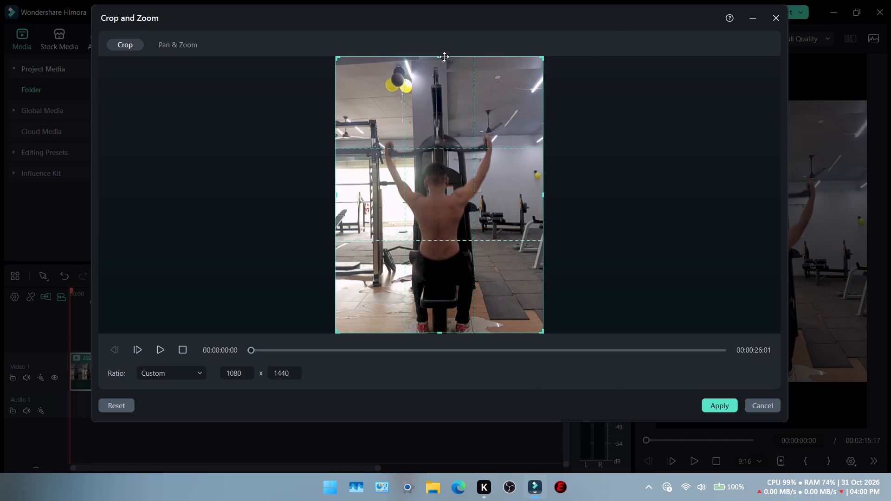
click(439, 59)
drag(439, 59, 437, 116)
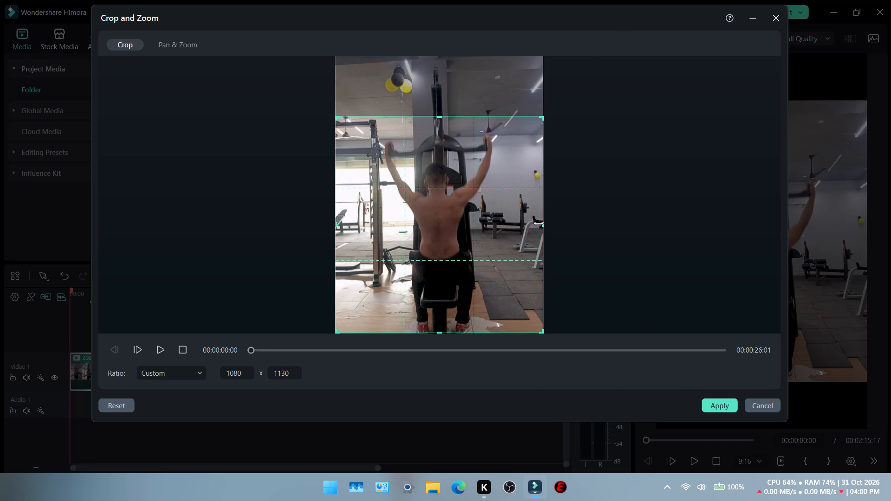
double_click(169, 371)
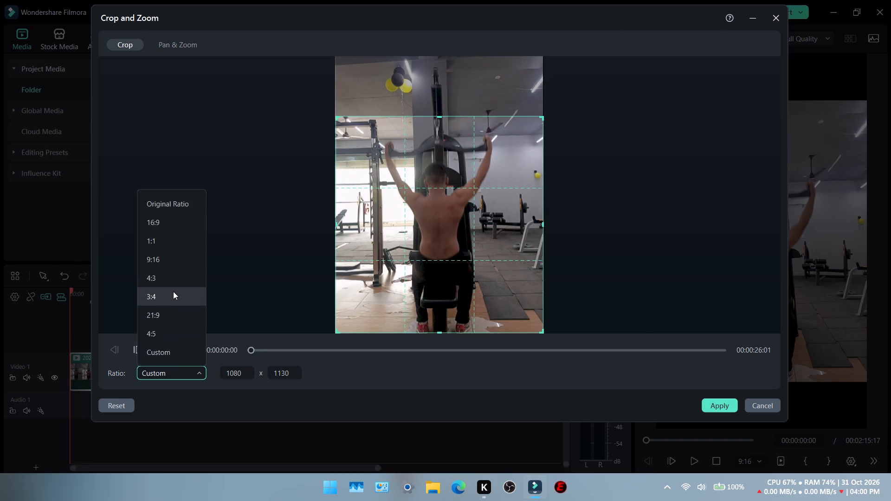
click(173, 291)
drag(433, 245, 458, 244)
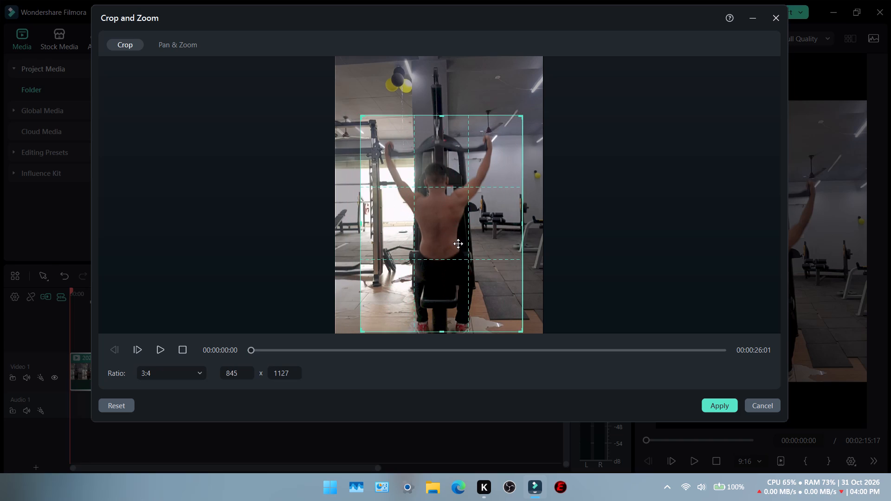
drag(458, 244, 459, 245)
drag(460, 250, 458, 254)
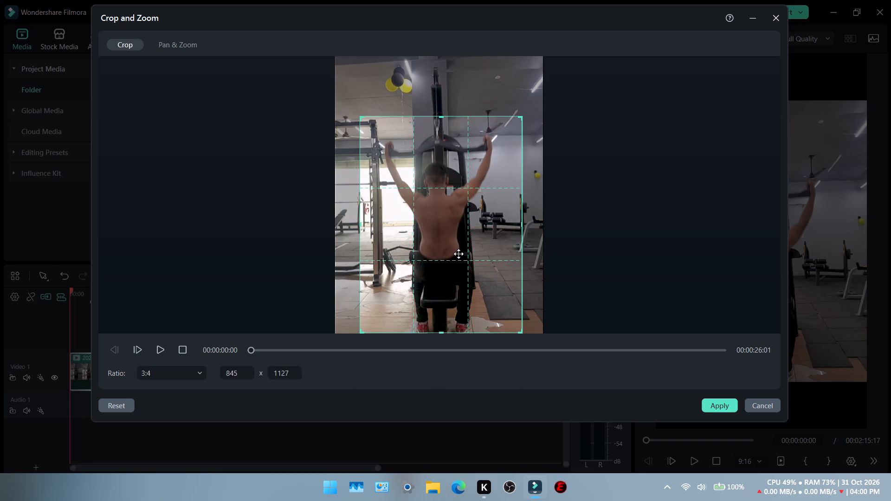
drag(458, 254, 458, 255)
click(458, 255)
click(717, 405)
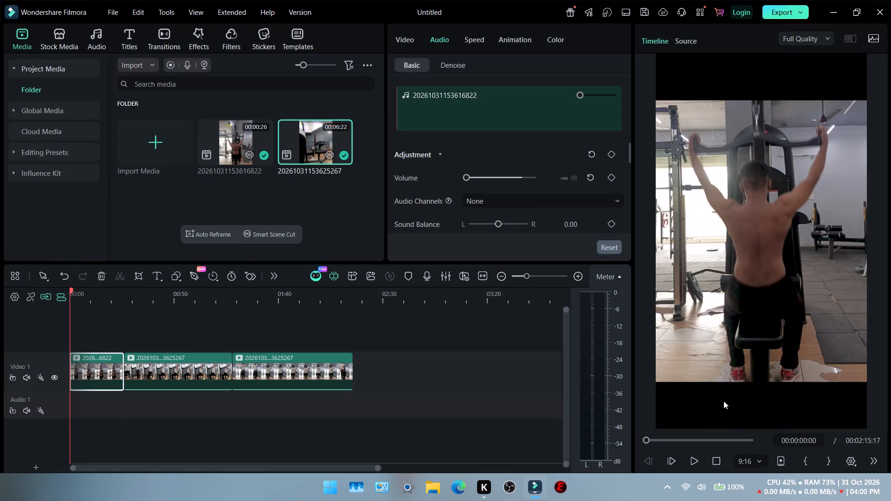
key(space)
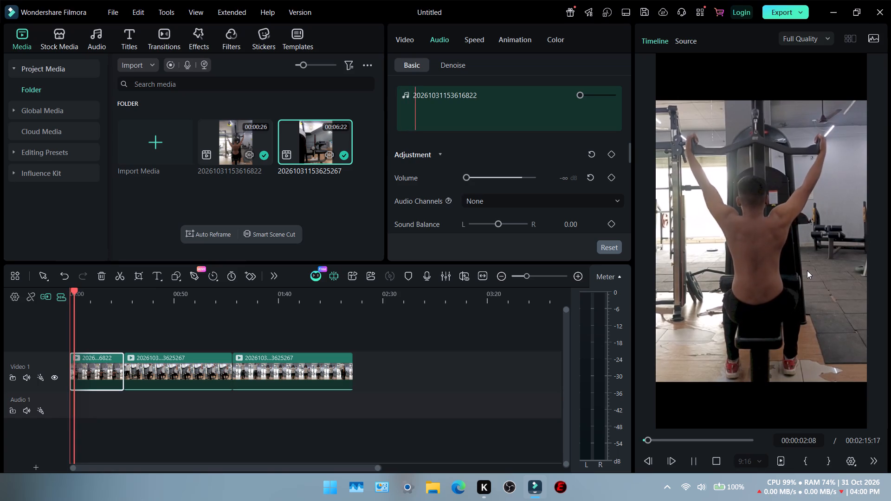
key(space)
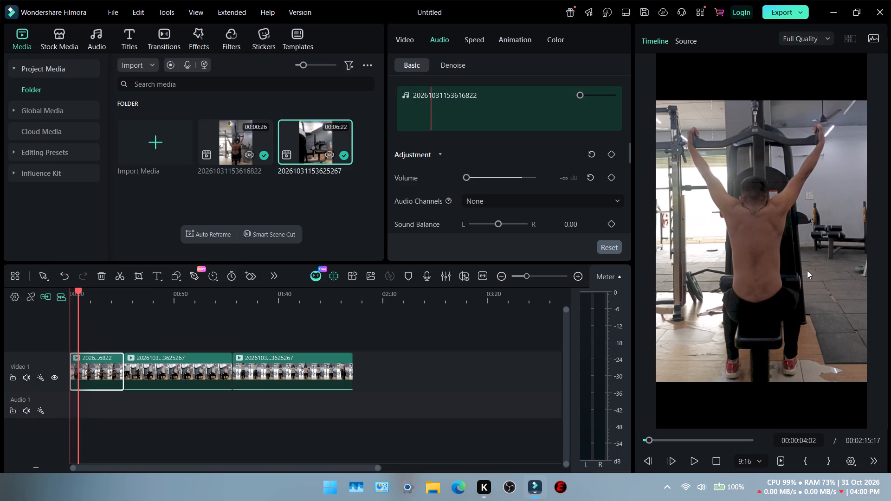
key(space)
Pause the playback and import the Symmetrical Latissimus Dorsi Muscles.png image into the project media.
key(space)
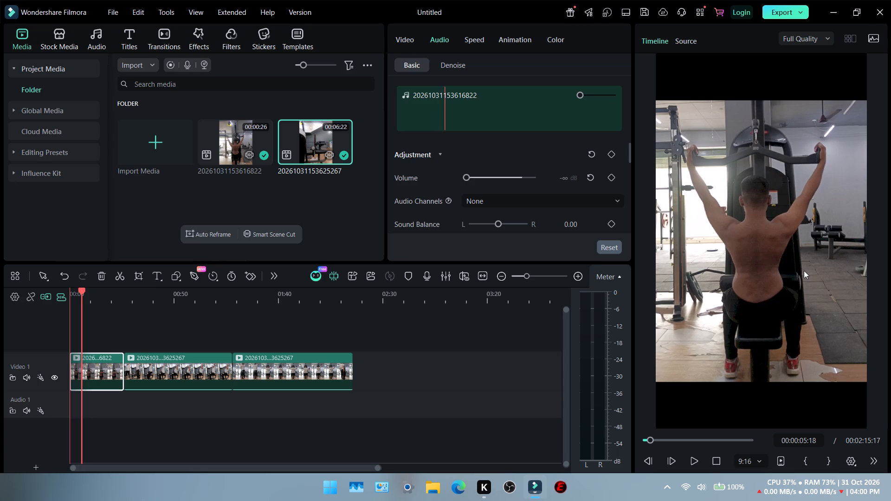
click(136, 132)
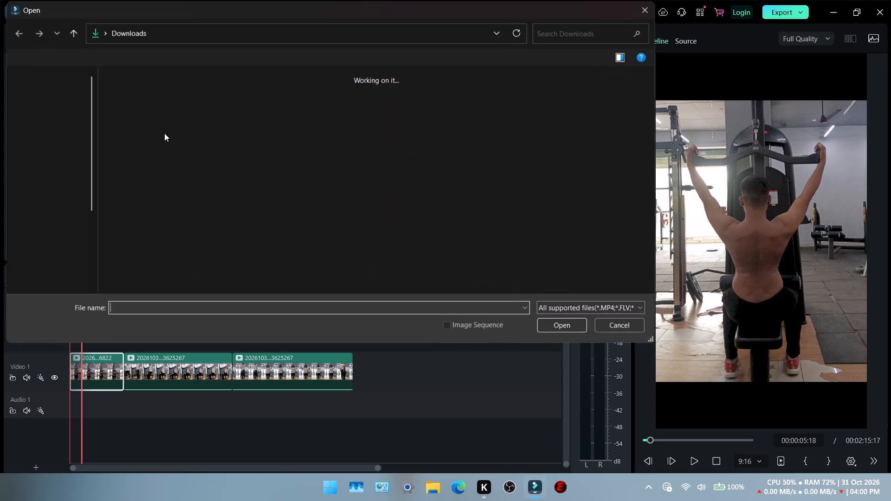
double_click(148, 120)
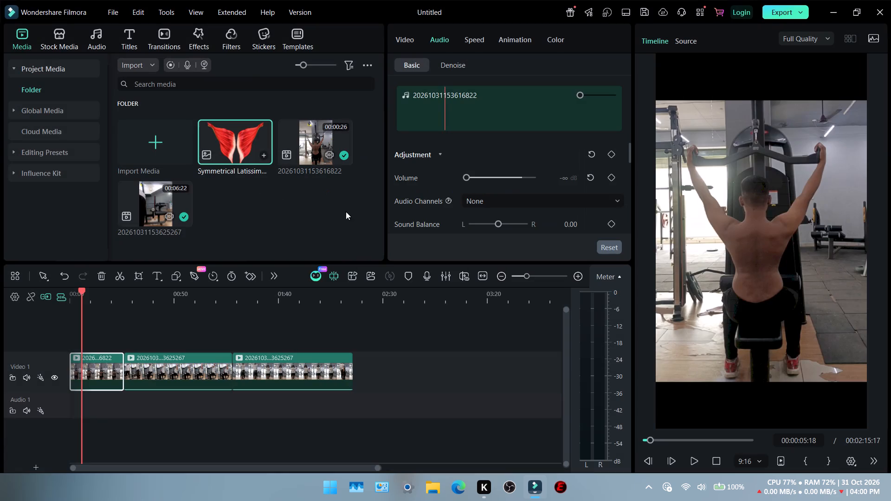
drag(240, 142, 182, 286)
drag(83, 331, 89, 334)
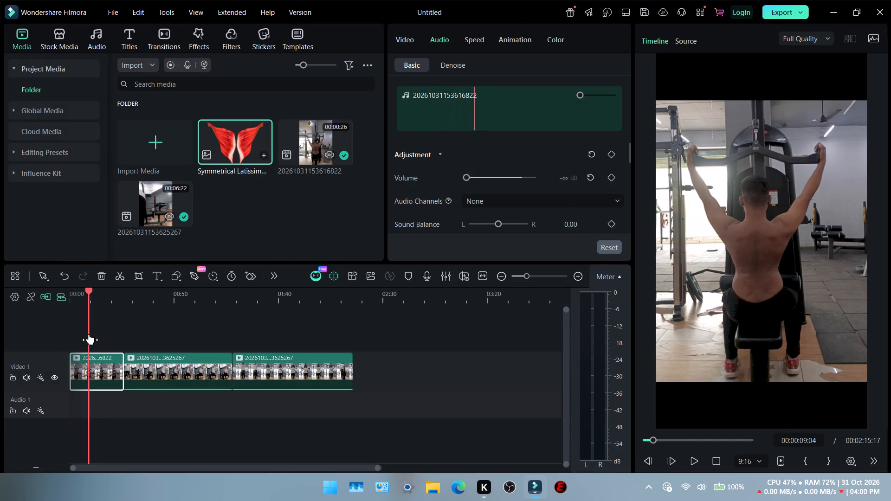
drag(89, 334, 90, 334)
click(90, 334)
drag(230, 143, 83, 324)
click(89, 350)
drag(89, 350, 124, 348)
drag(88, 354, 124, 357)
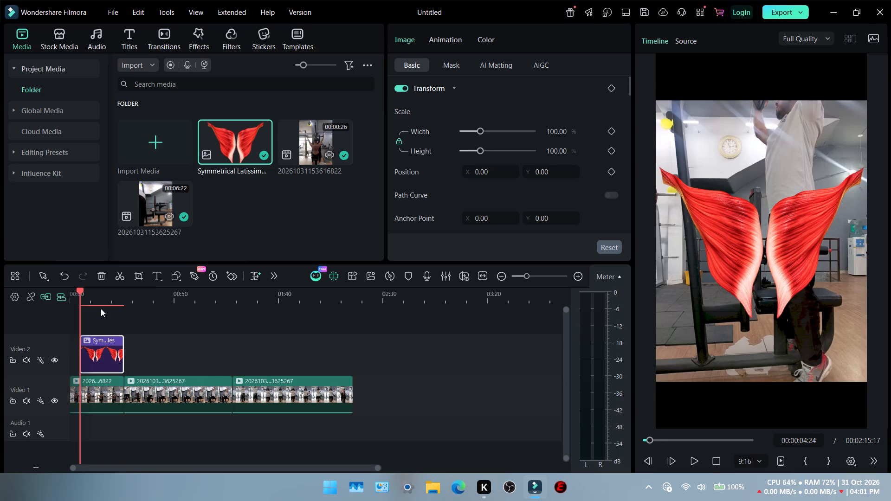
Scale the latissimus image down to about 34% and position it over the lifter's back at about X -33, Y -184.
click(98, 297)
click(97, 344)
click(779, 212)
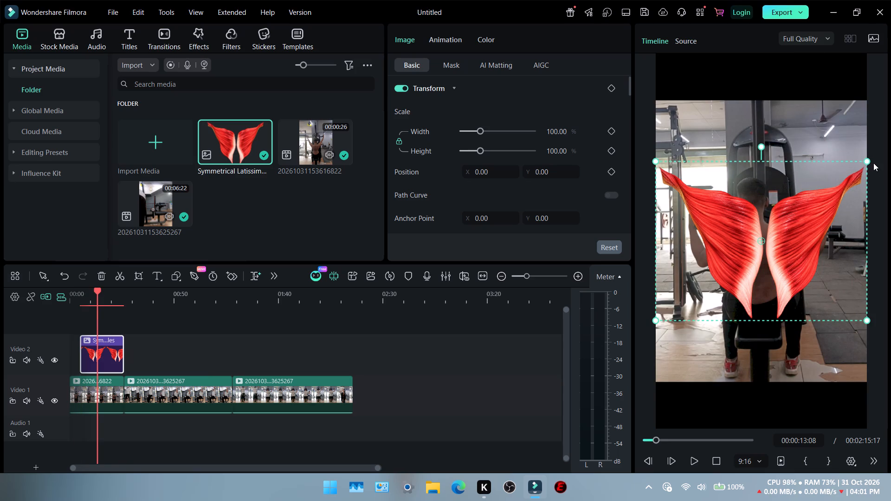
click(864, 162)
drag(867, 162, 825, 206)
drag(787, 243, 772, 275)
drag(772, 277, 779, 279)
right_click(772, 277)
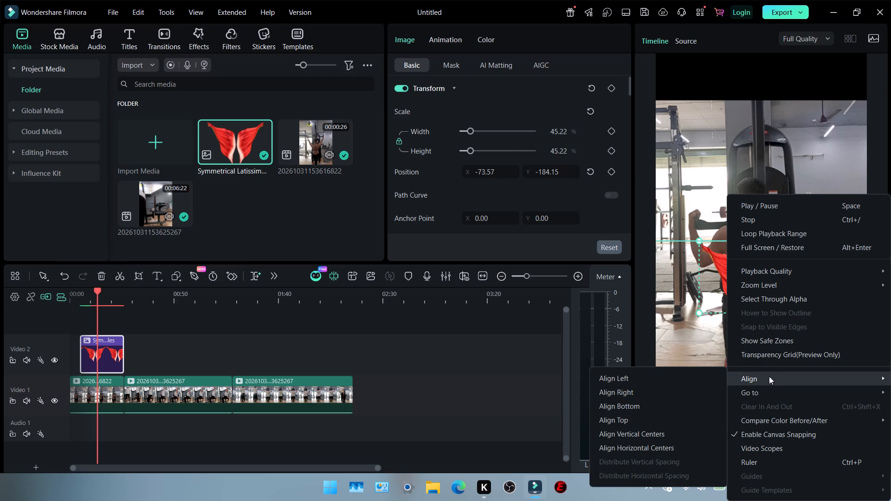
click(883, 133)
click(764, 291)
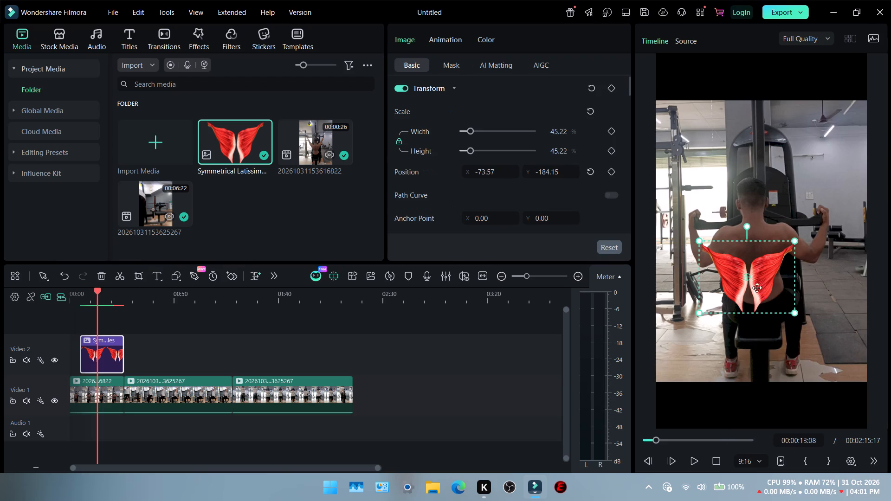
drag(753, 295, 760, 294)
drag(803, 243, 795, 251)
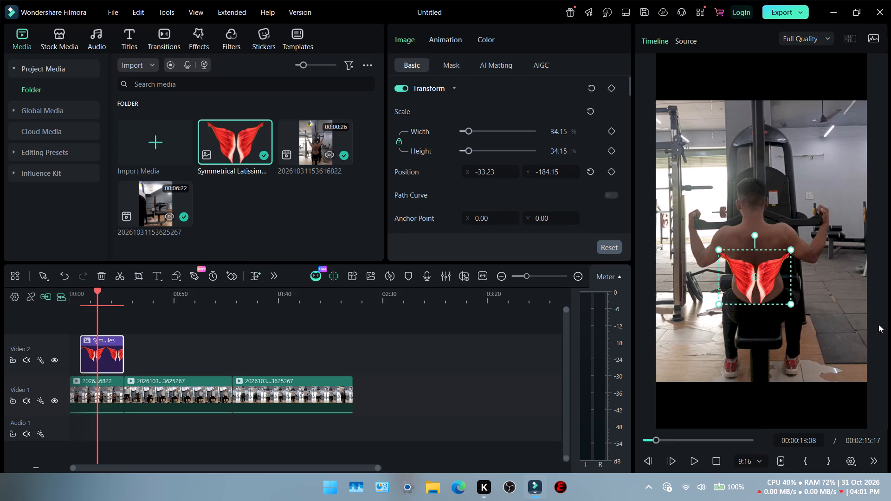
Reduce the latissimus overlay's scale to about 29% to fit the width of the lifter's back.
click(878, 324)
click(797, 216)
click(799, 83)
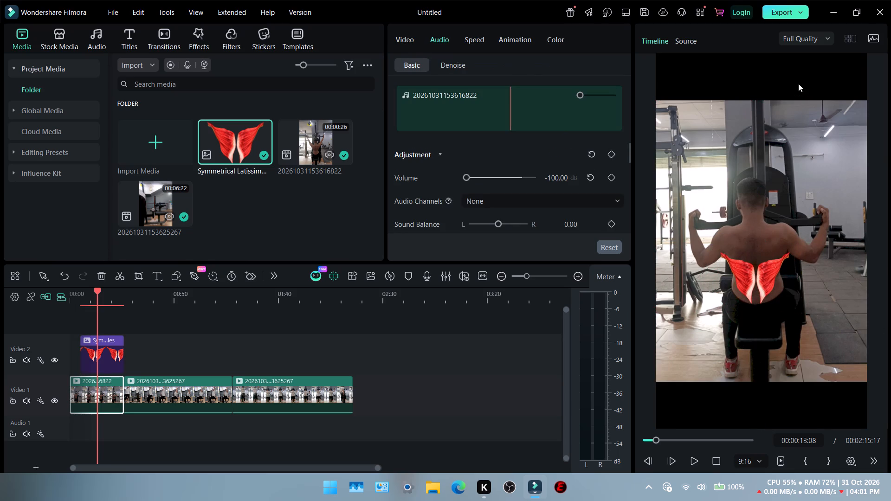
ctrl+scroll(798, 83, up, 11)
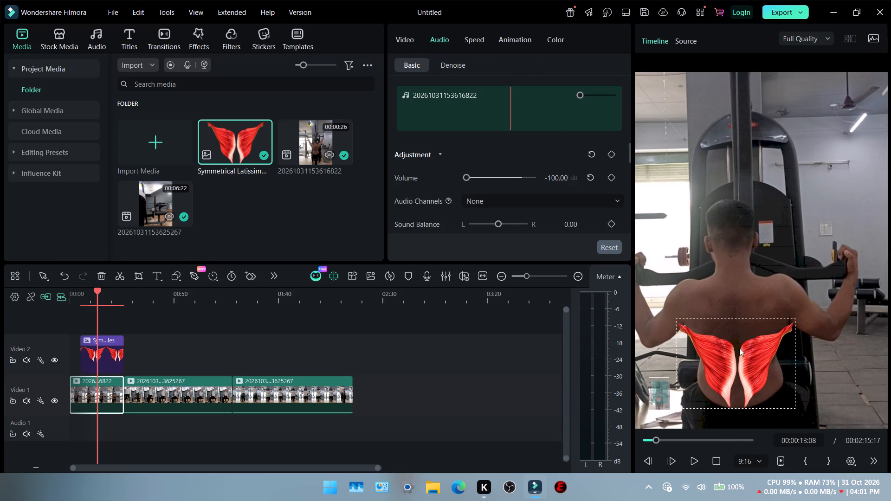
ctrl+scroll(681, 392, up, 8)
drag(659, 397, 659, 399)
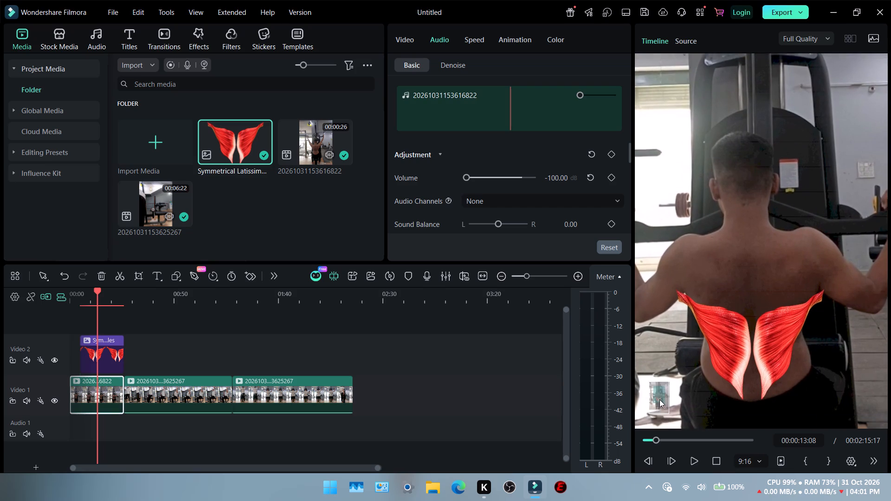
drag(659, 399, 658, 401)
click(781, 280)
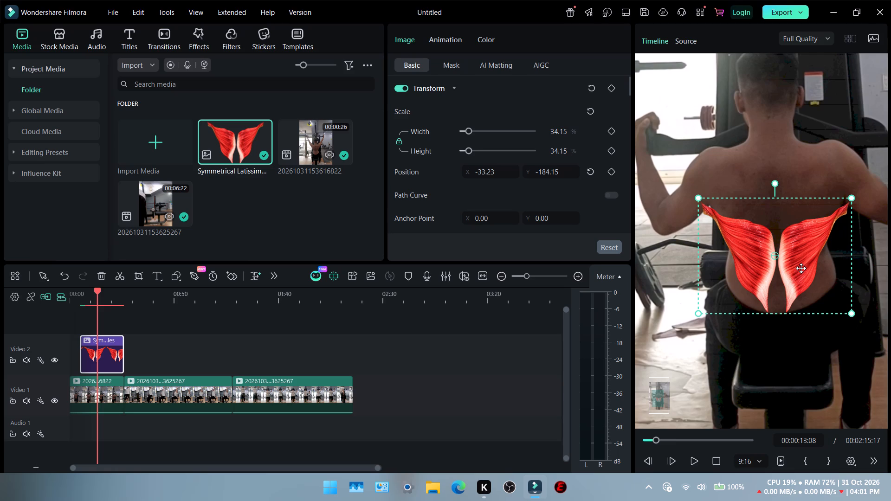
drag(852, 197, 849, 200)
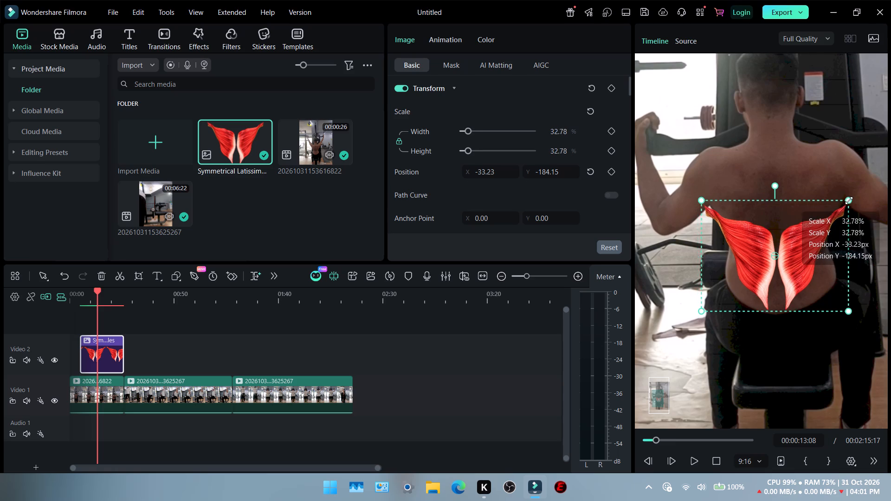
drag(849, 200, 845, 206)
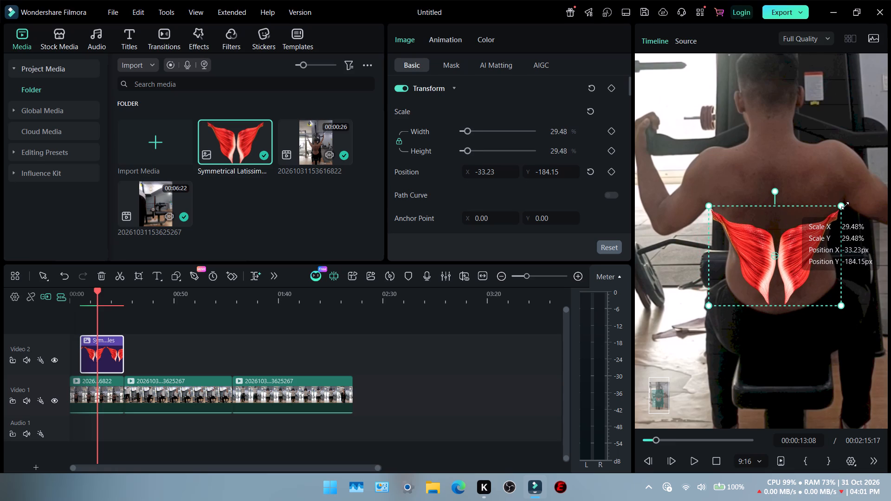
drag(845, 206, 845, 206)
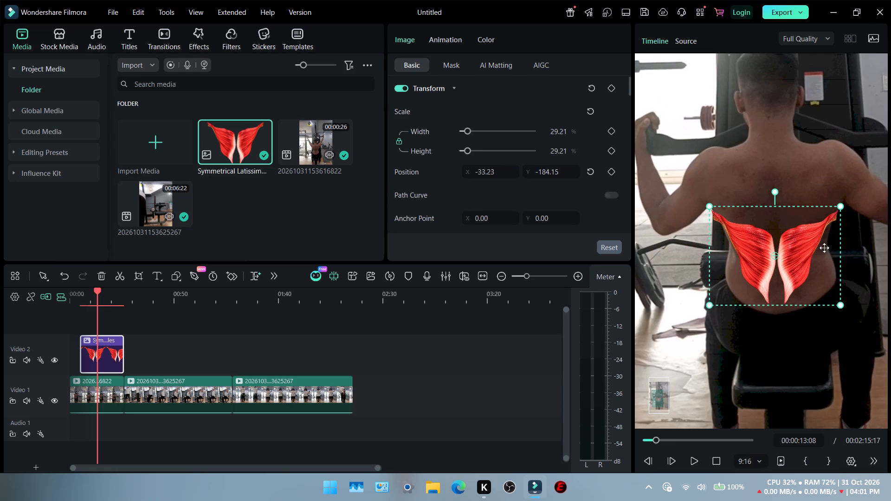
click(801, 269)
drag(801, 270, 807, 269)
click(715, 33)
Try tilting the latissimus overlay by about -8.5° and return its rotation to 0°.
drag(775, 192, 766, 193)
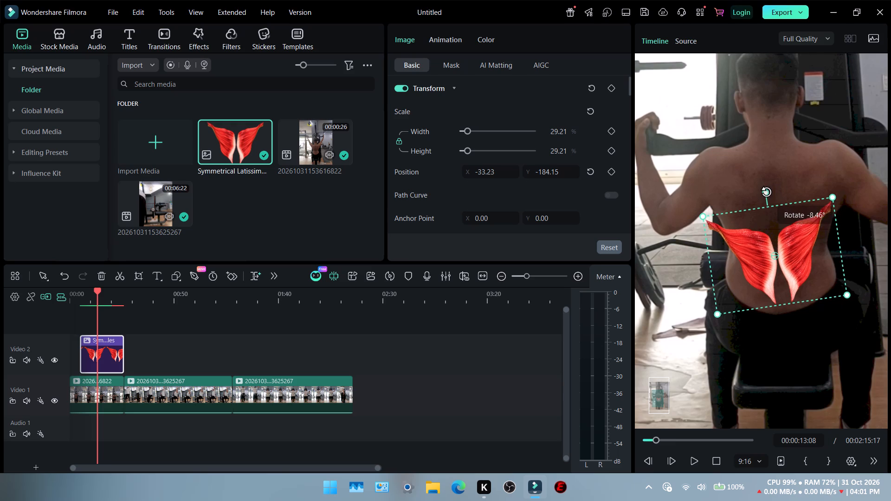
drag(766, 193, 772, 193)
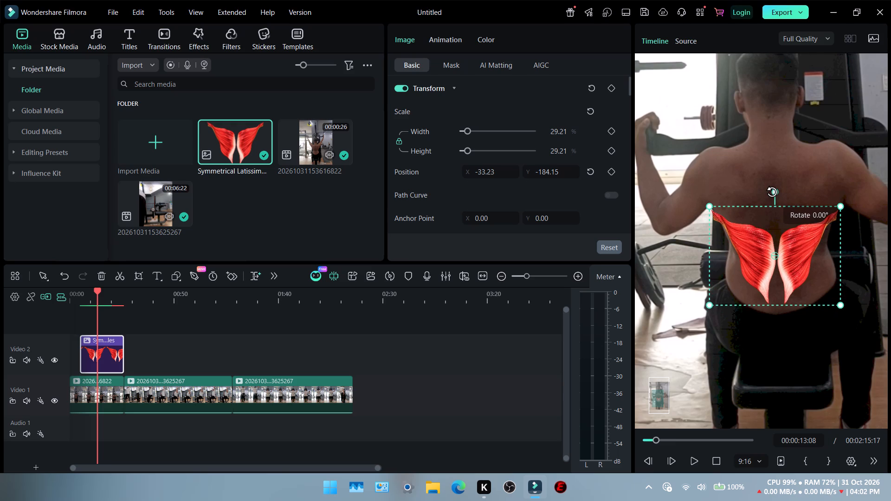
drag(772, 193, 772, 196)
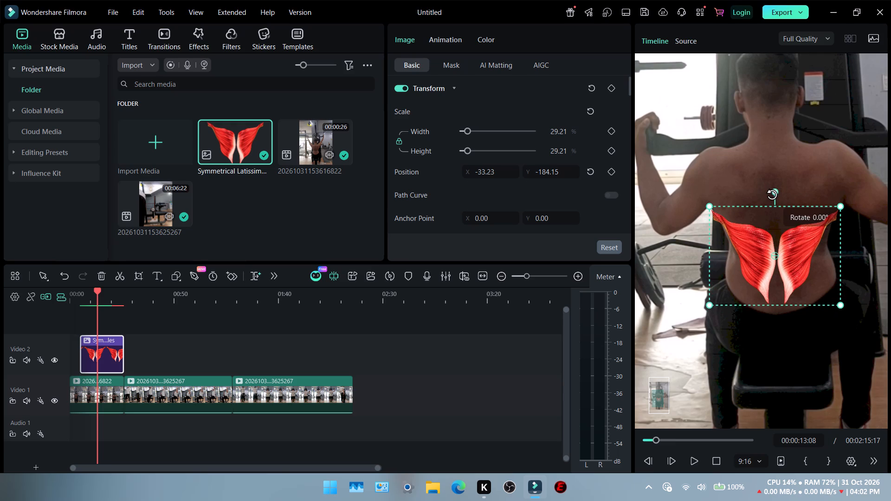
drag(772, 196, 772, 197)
Move the latissimus overlay slightly down the lifter's back to about X -22, Y -204.
click(786, 262)
drag(781, 274, 788, 272)
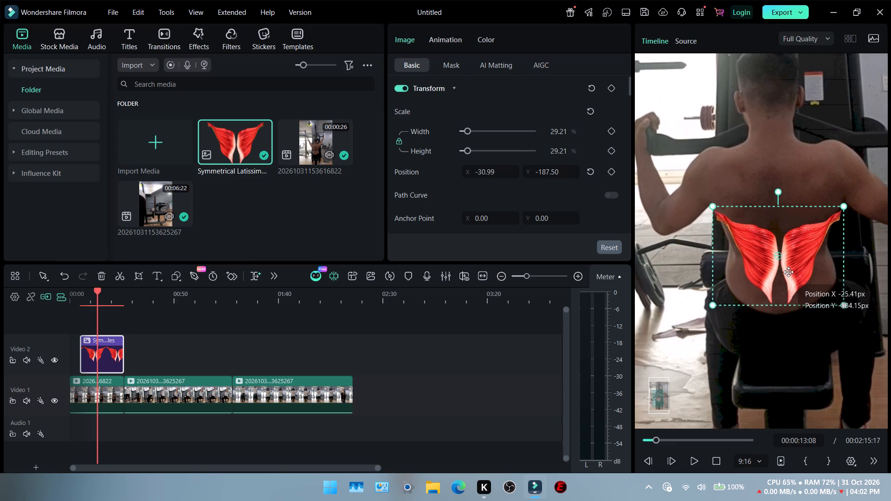
drag(788, 272, 785, 280)
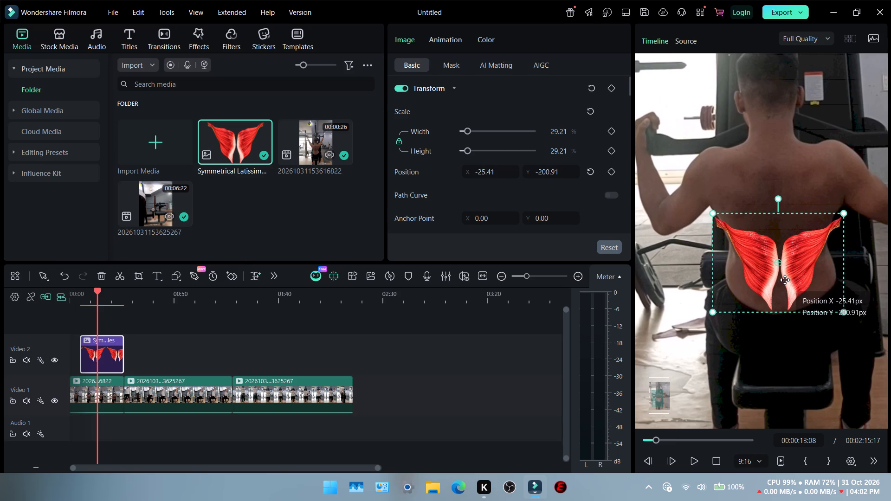
drag(785, 280, 786, 281)
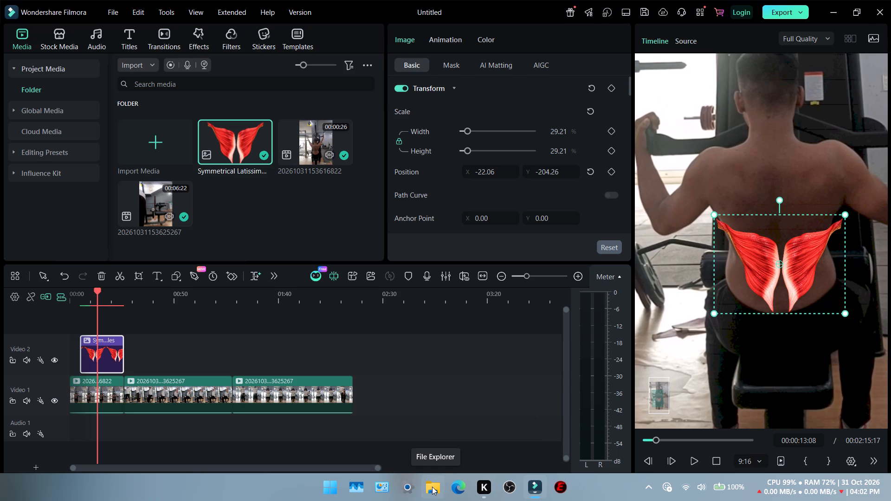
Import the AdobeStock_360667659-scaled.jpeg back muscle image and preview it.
click(162, 161)
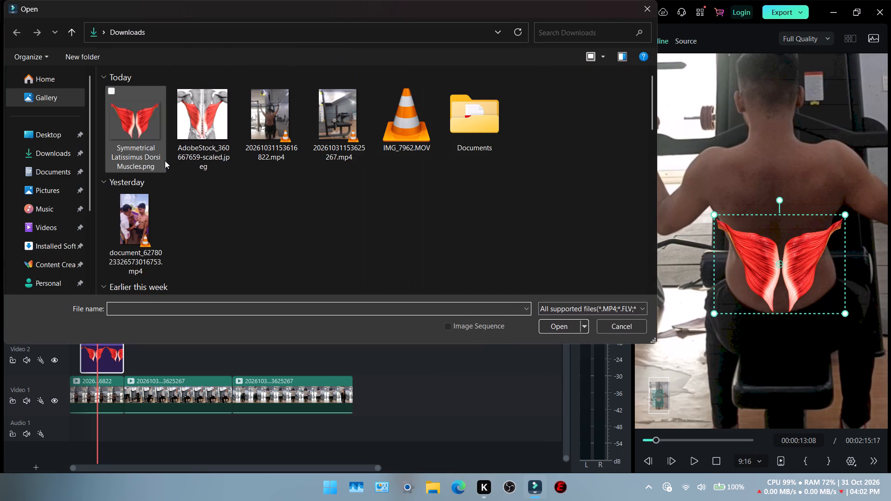
double_click(219, 121)
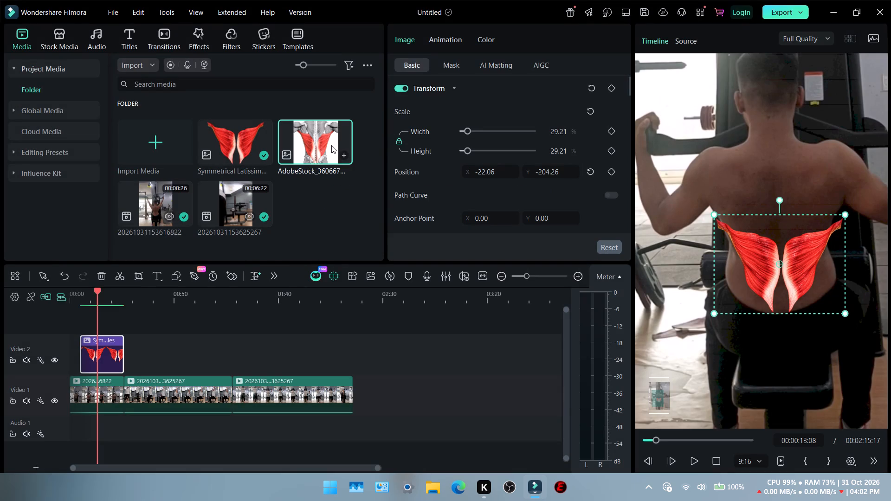
click(332, 144)
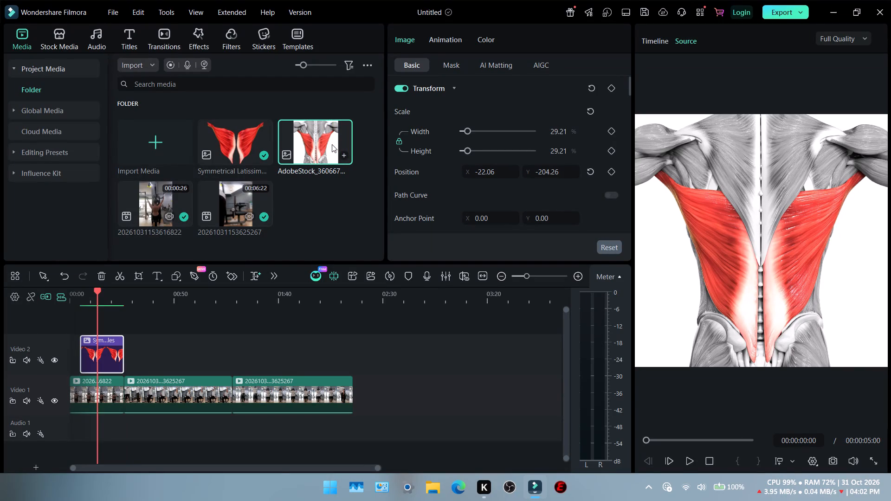
click(447, 64)
click(484, 65)
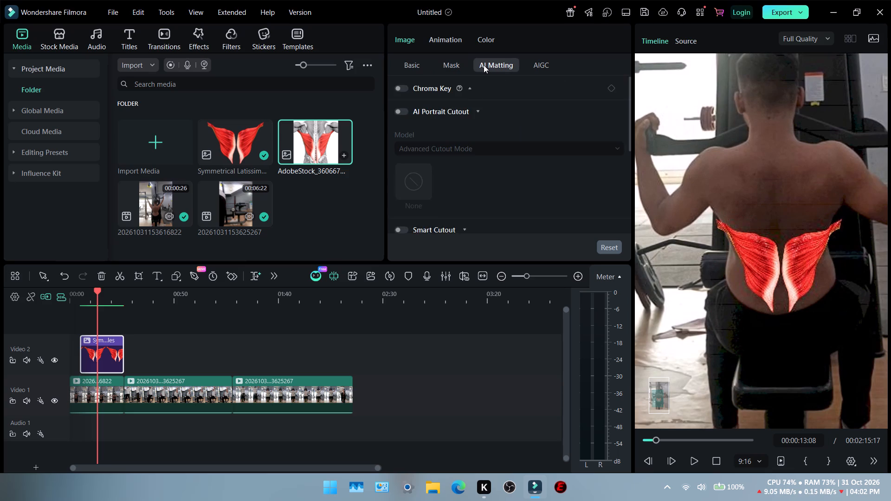
click(320, 145)
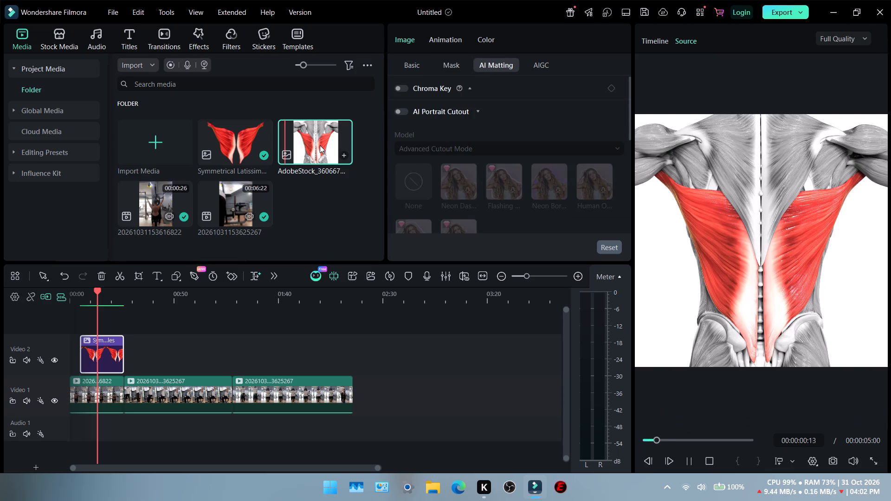
Place the AdobeStock image on Video 2 above the last clip at 00:01:45:15 and extend it to 00:02:18:24.
drag(311, 142, 290, 349)
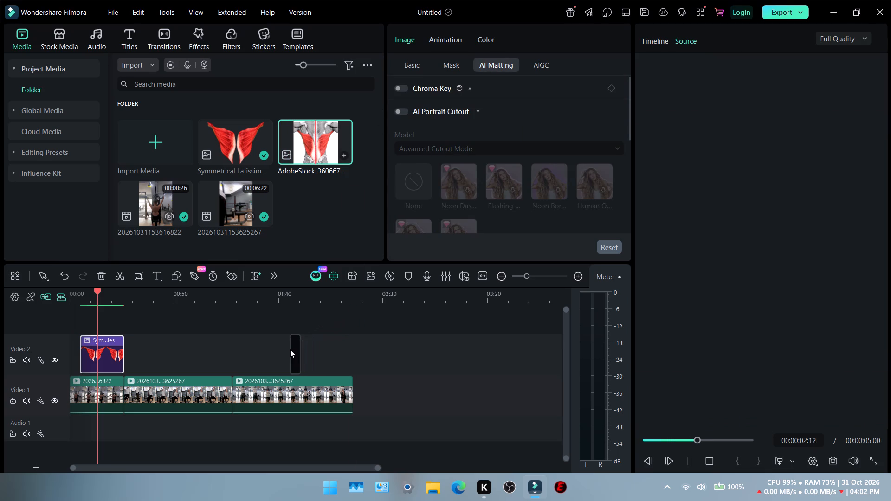
click(298, 347)
drag(299, 347, 368, 347)
click(368, 347)
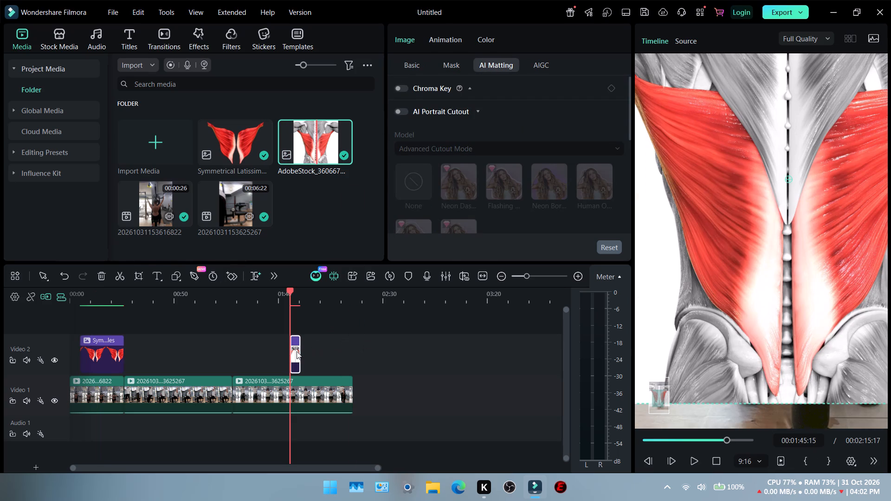
drag(300, 350, 359, 350)
Turn on Smart Cutout for the AdobeStock back muscle image on Video 2, with the playhead at 00:01:56:18.
click(313, 301)
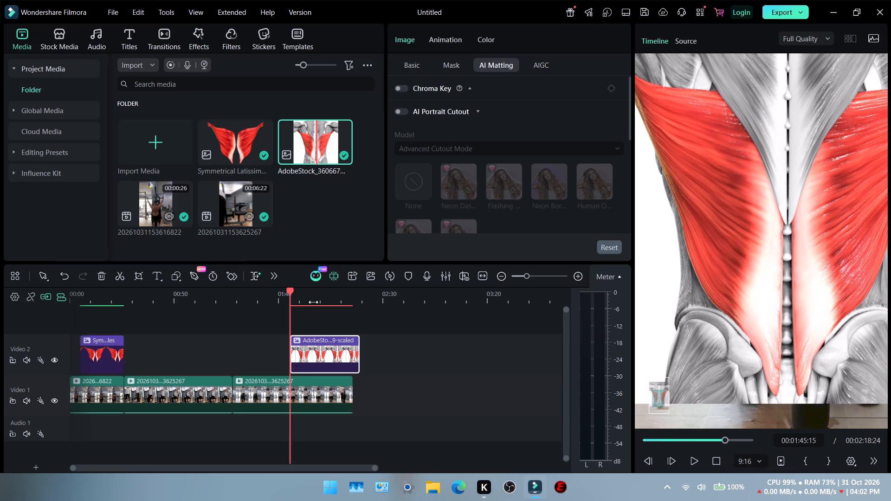
click(317, 346)
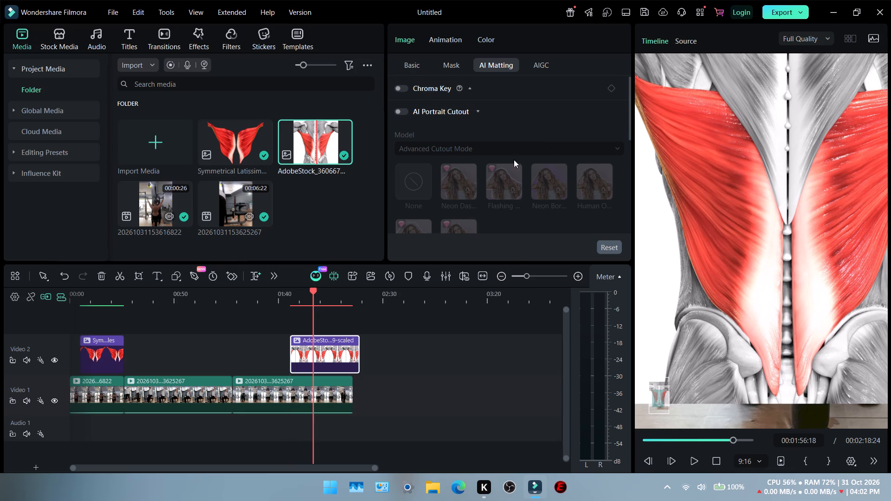
click(807, 239)
ctrl+scroll(807, 239, down, 6)
ctrl+scroll(807, 239, up, 1)
ctrl+scroll(807, 239, down, 5)
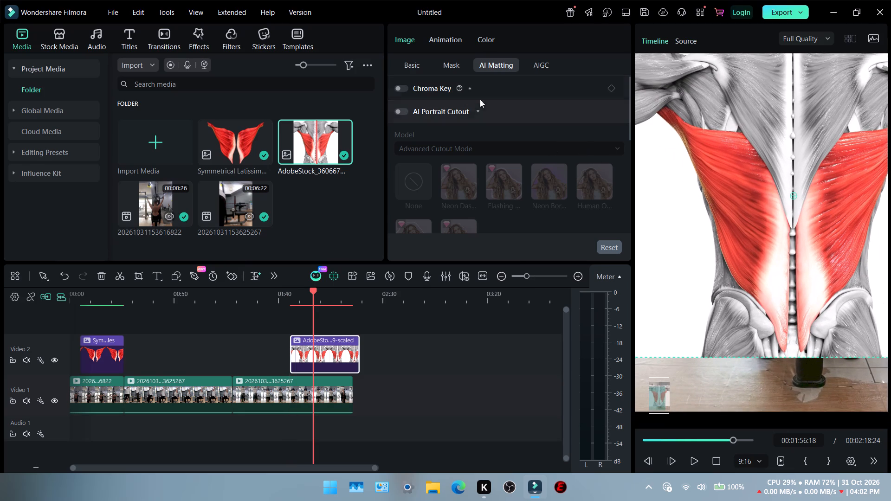
scroll(477, 131, down, 5)
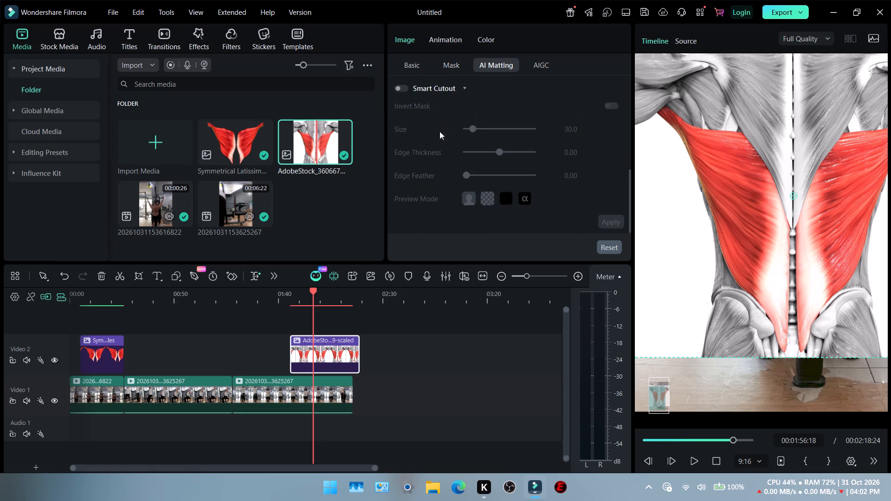
click(403, 90)
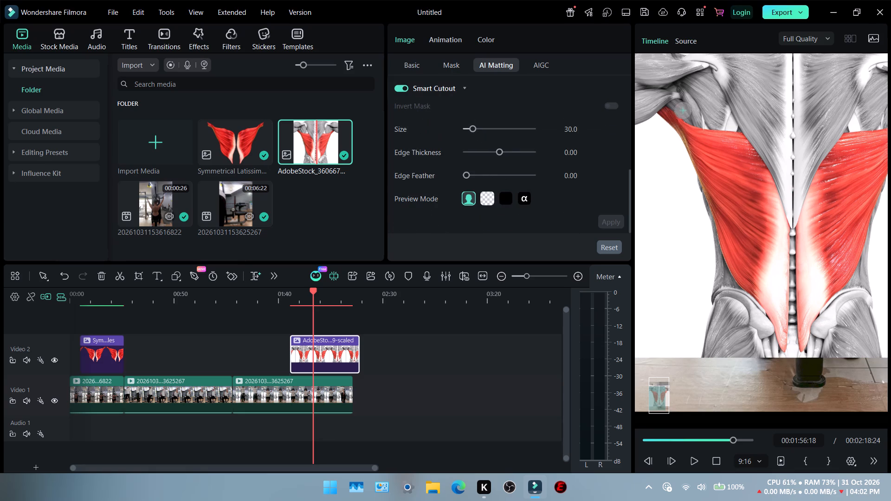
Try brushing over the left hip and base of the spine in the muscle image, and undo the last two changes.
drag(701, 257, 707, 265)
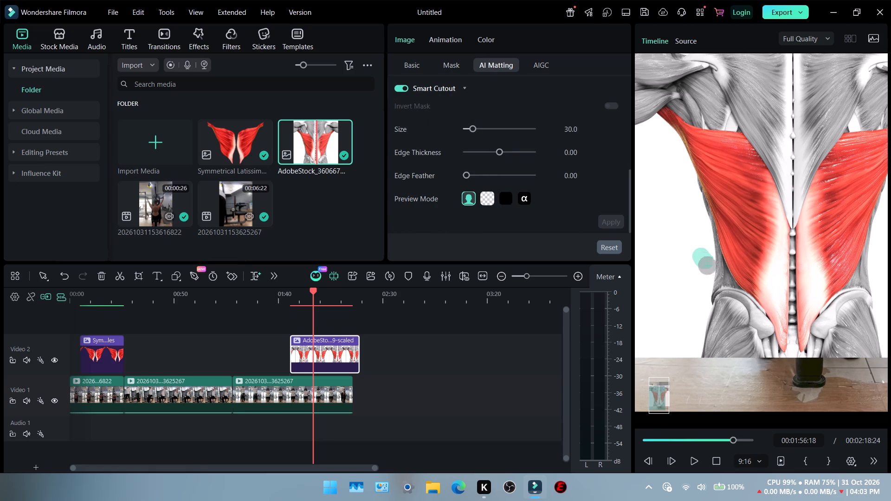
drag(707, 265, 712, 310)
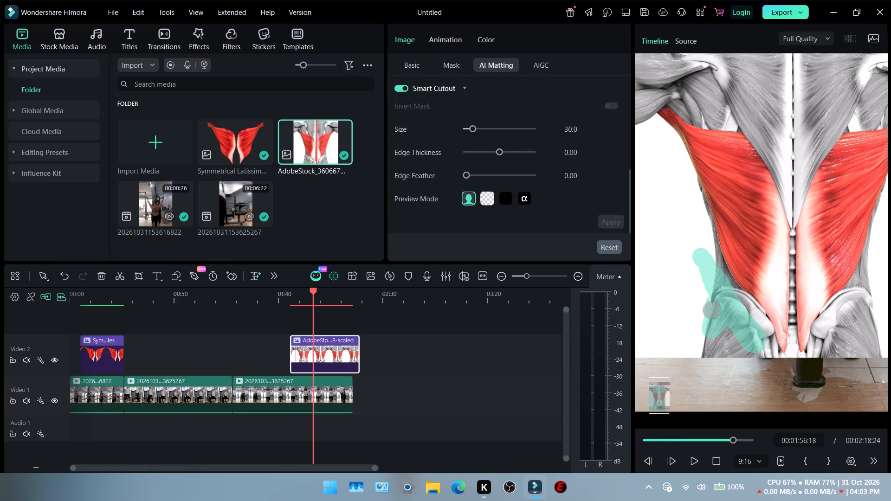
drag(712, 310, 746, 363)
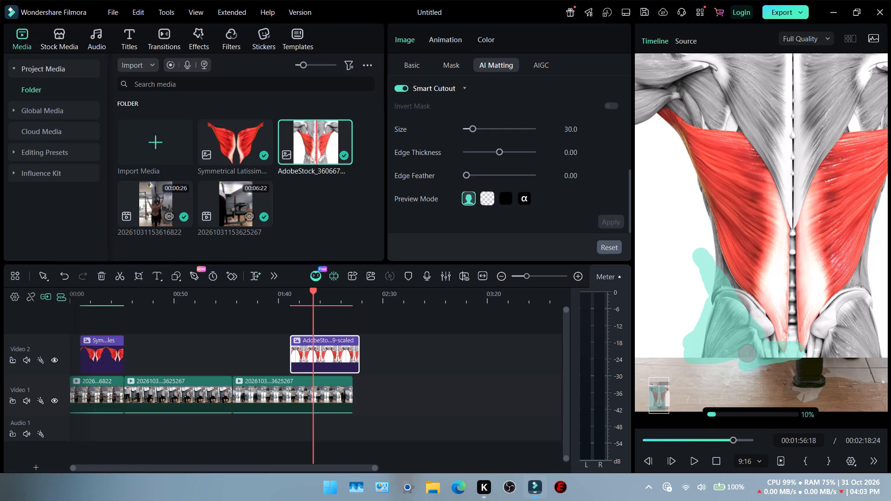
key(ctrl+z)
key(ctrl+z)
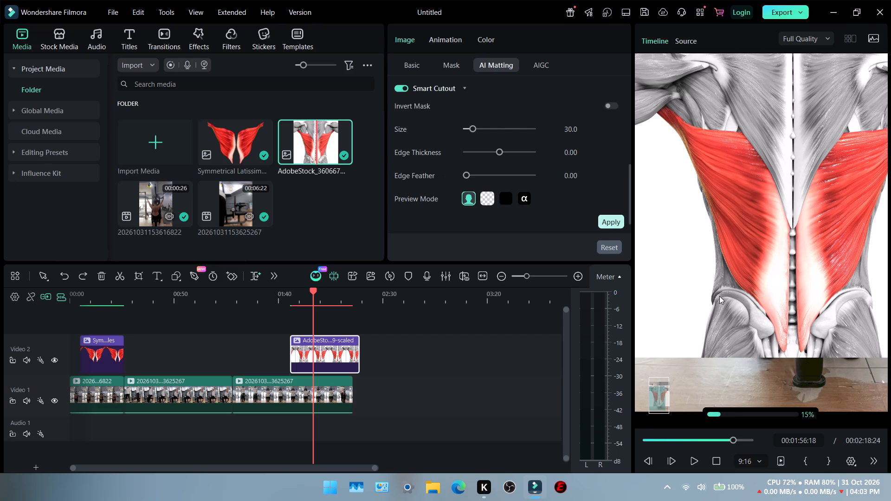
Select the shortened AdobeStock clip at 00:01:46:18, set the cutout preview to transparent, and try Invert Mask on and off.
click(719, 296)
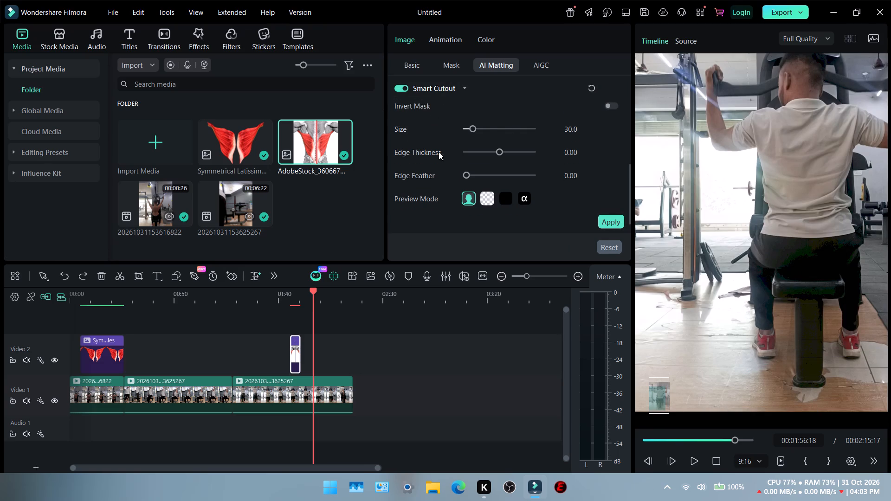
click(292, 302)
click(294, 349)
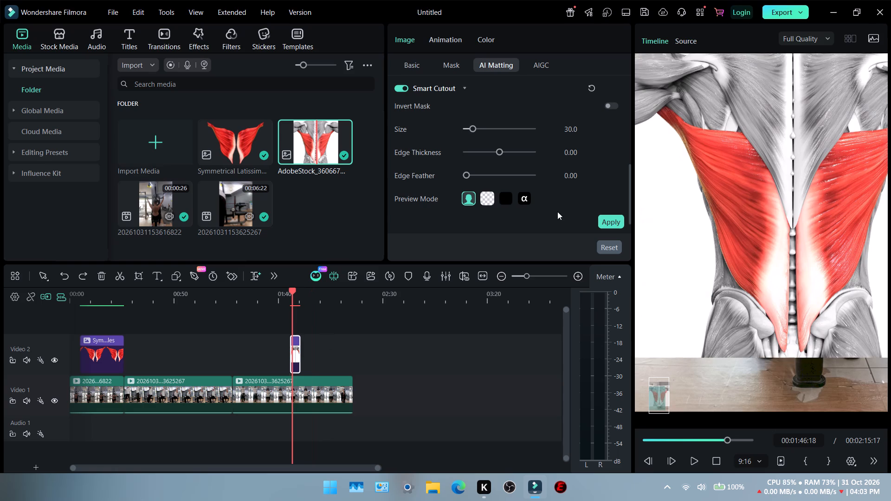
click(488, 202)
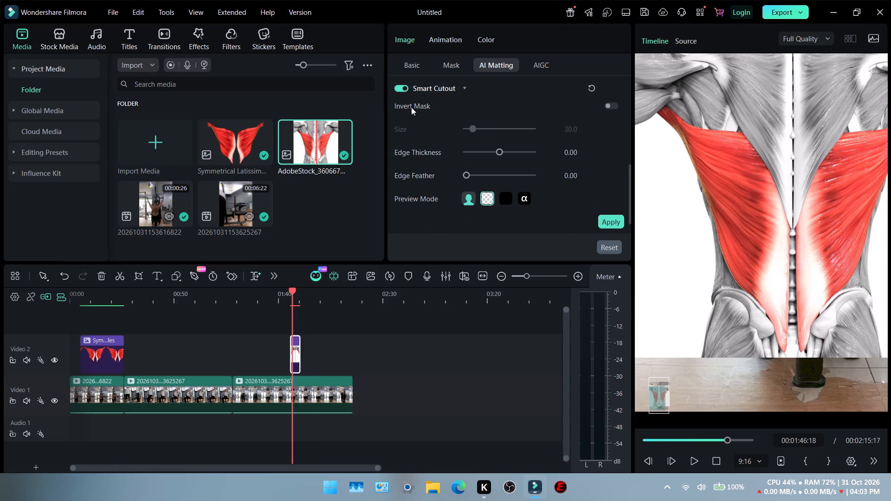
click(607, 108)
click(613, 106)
Reset the Smart Cutout to clear the brushed selection on the AdobeStock image.
scroll(421, 118, up, 2)
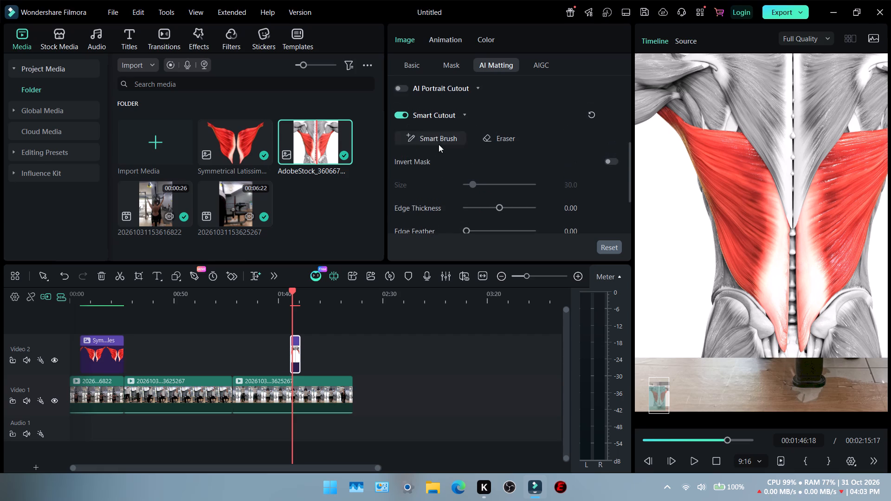
click(456, 143)
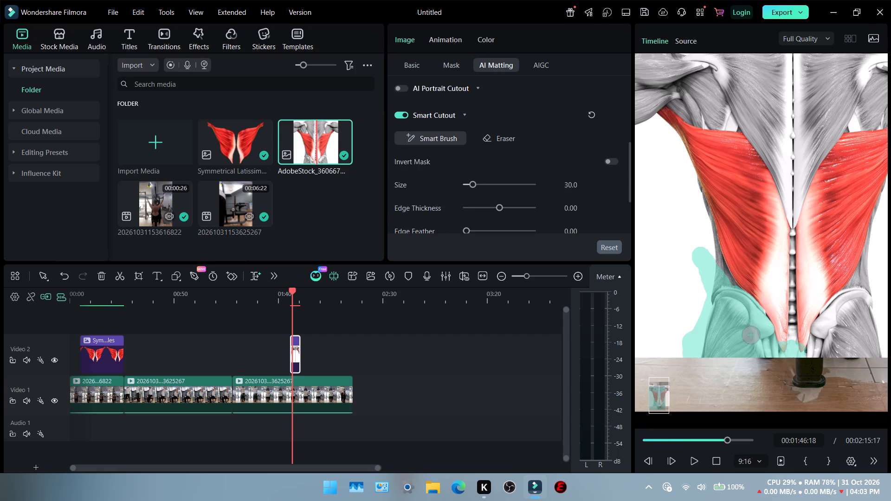
click(590, 116)
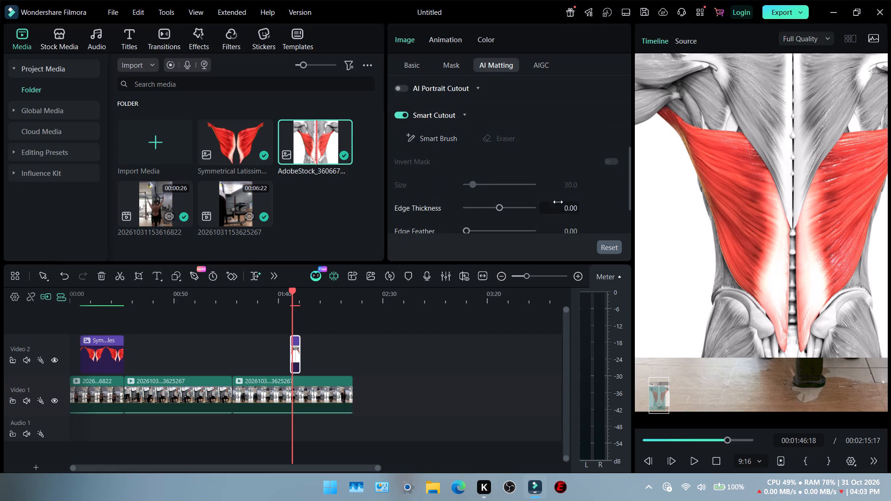
Paint with the Smart Brush at size 30 over both hips and the lower edge of the AdobeStock muscle image.
click(447, 139)
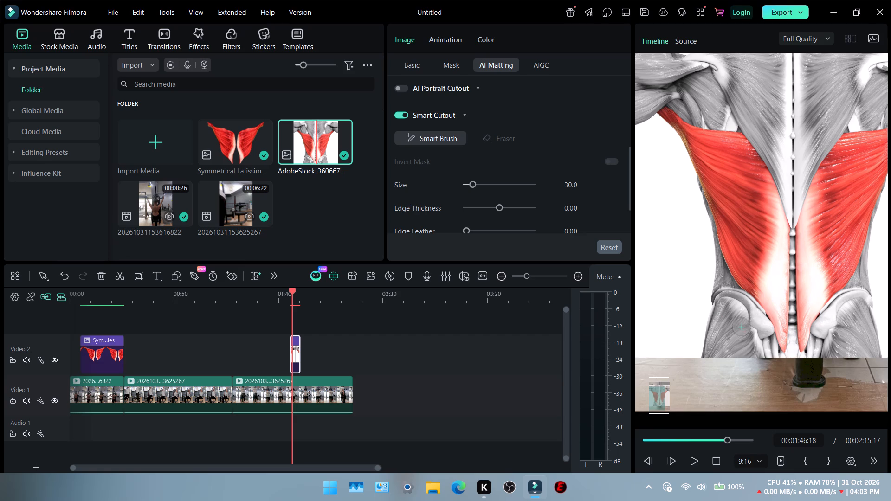
drag(741, 322, 714, 300)
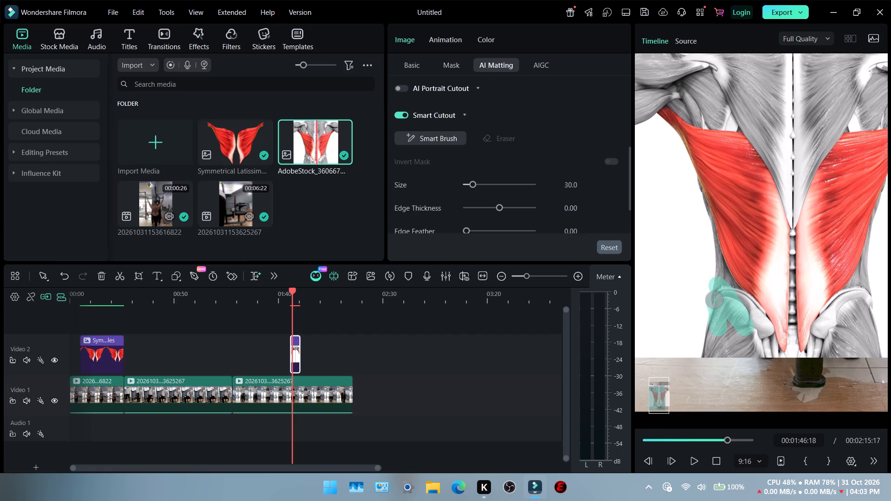
drag(714, 300, 706, 257)
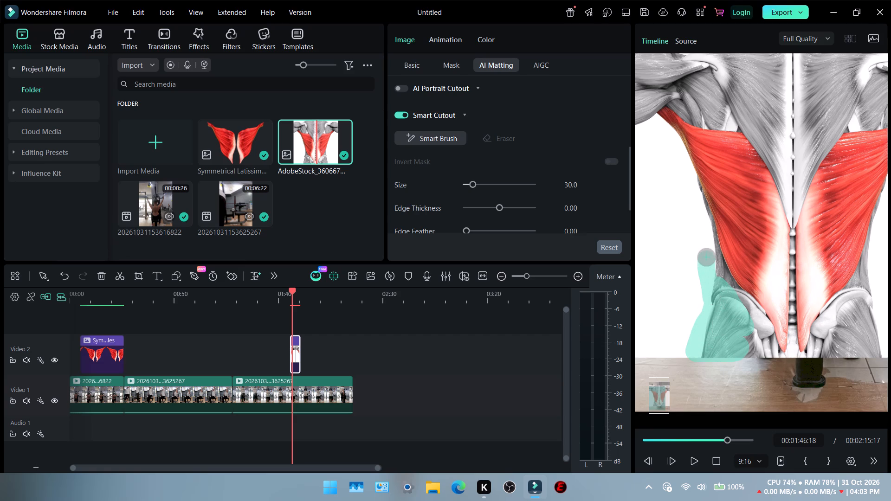
drag(706, 257, 764, 355)
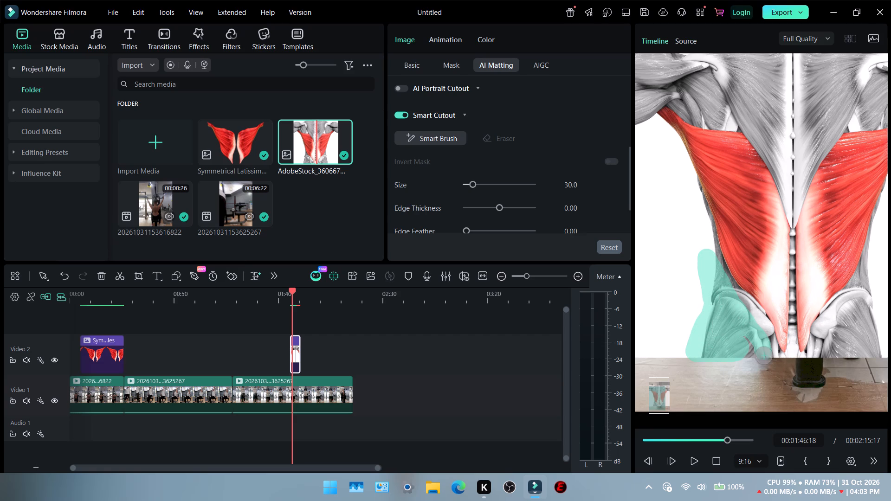
drag(764, 355, 818, 353)
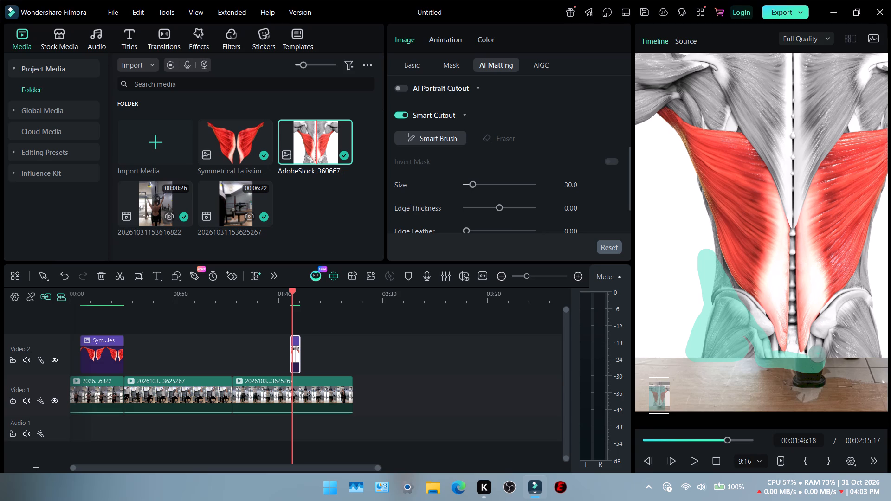
drag(818, 353, 876, 265)
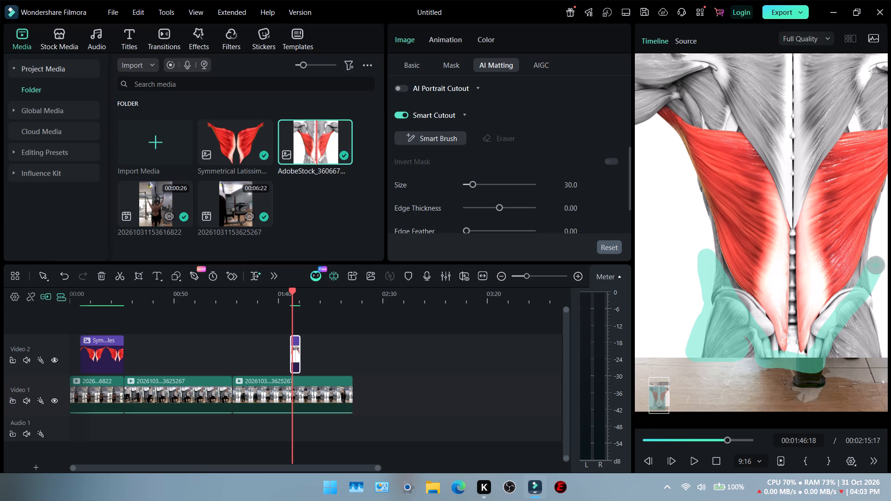
drag(876, 265, 833, 358)
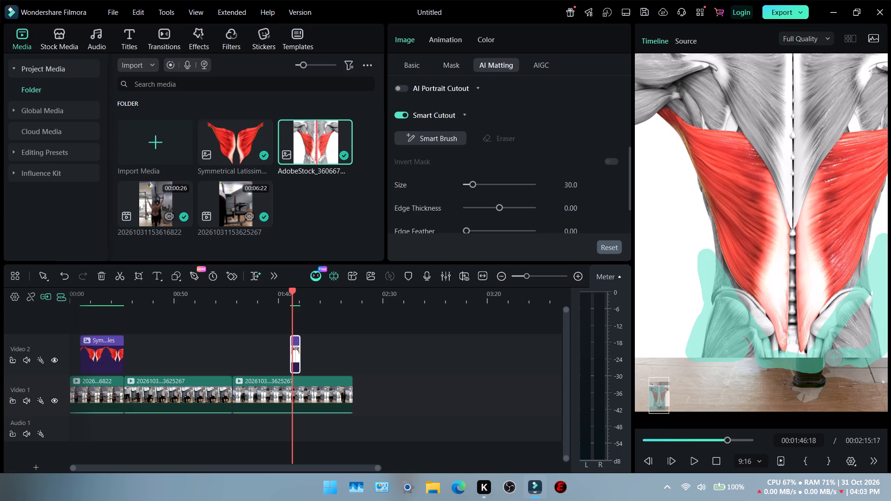
drag(833, 358, 890, 350)
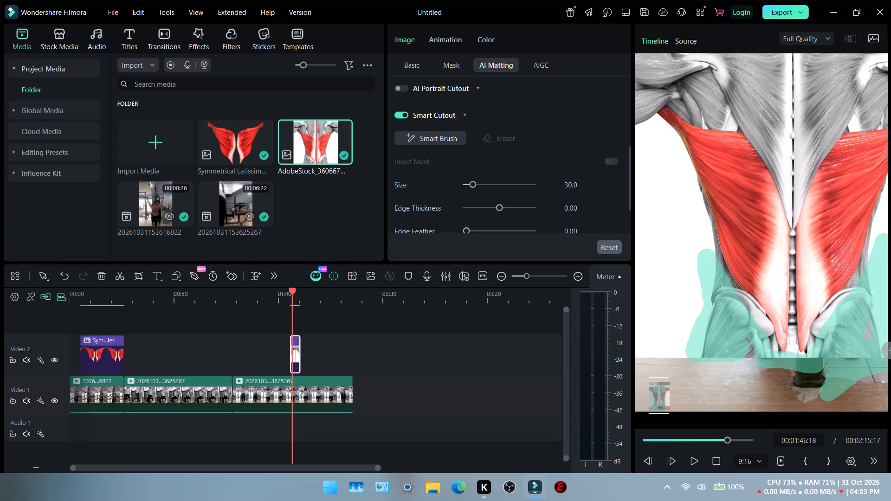
drag(890, 350, 857, 351)
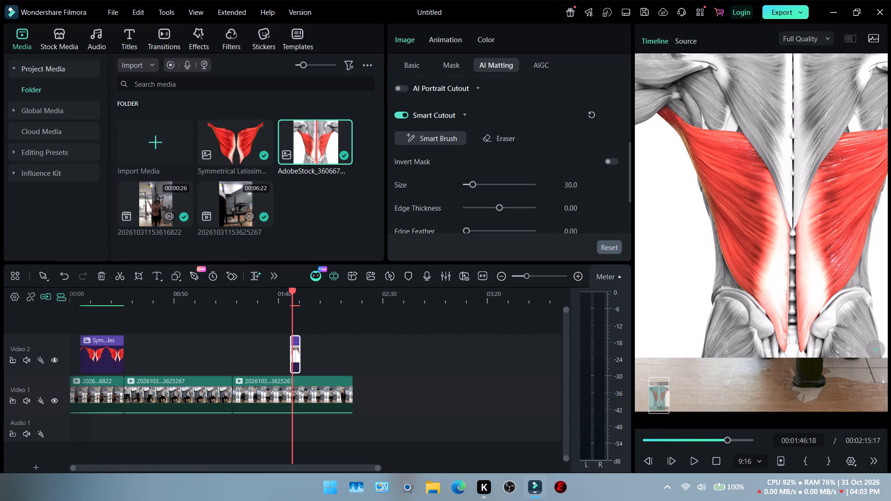
drag(717, 292, 741, 348)
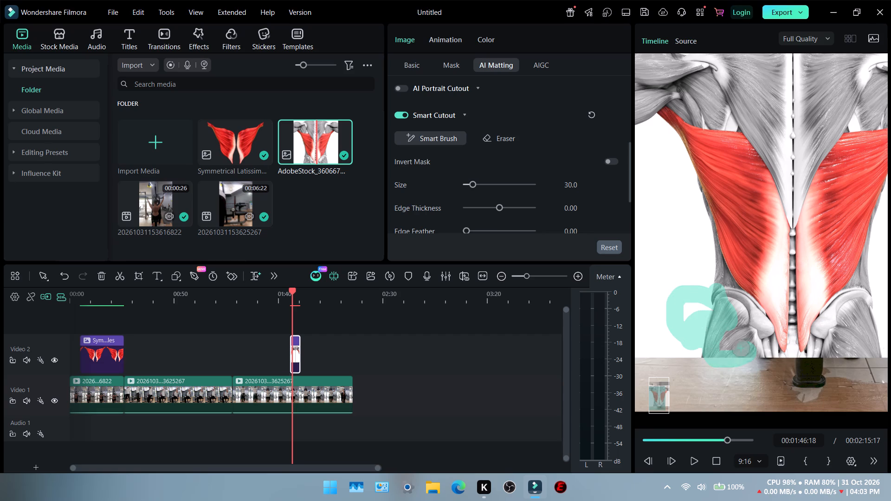
drag(741, 348, 744, 348)
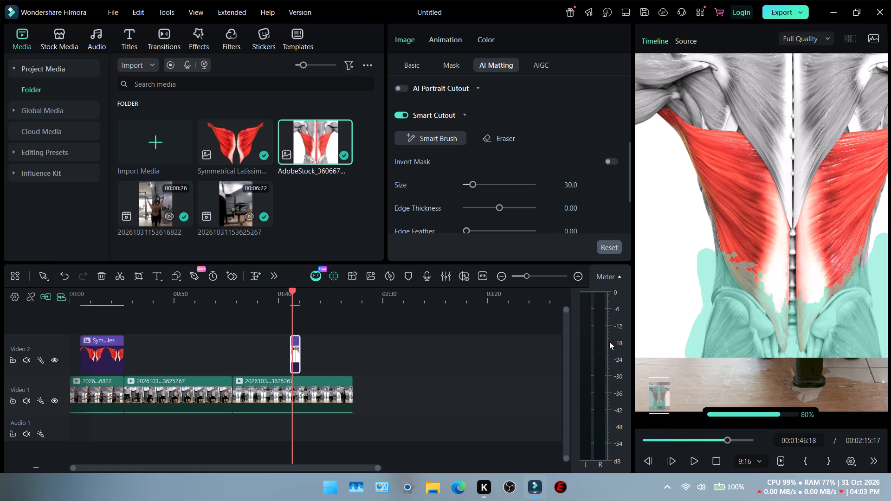
Compare the cutout in the overlay, black background and alpha preview modes, ending on alpha.
scroll(434, 163, down, 3)
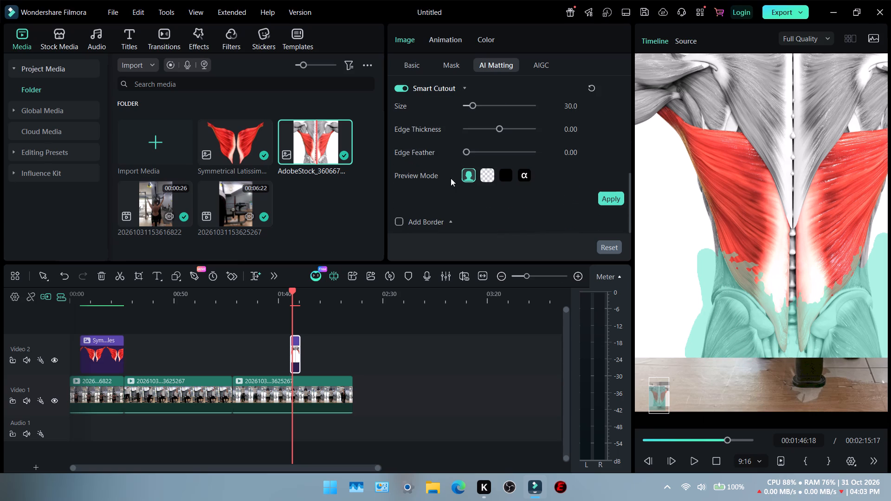
click(471, 177)
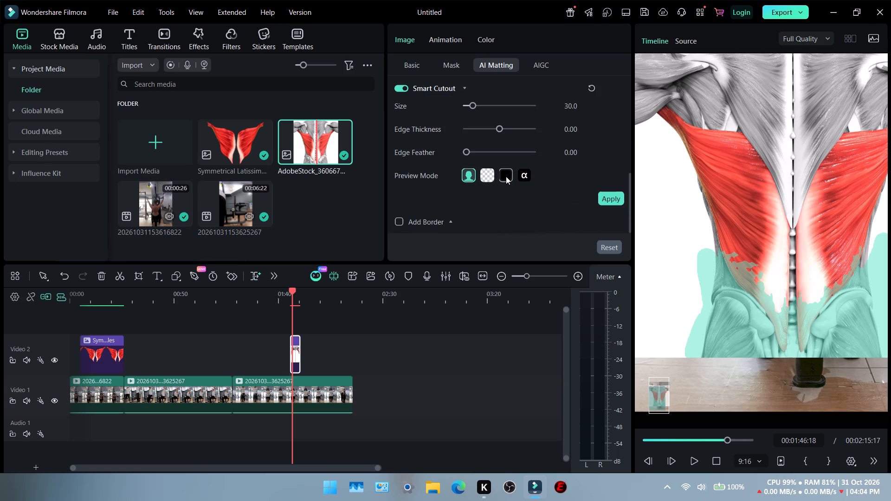
click(506, 176)
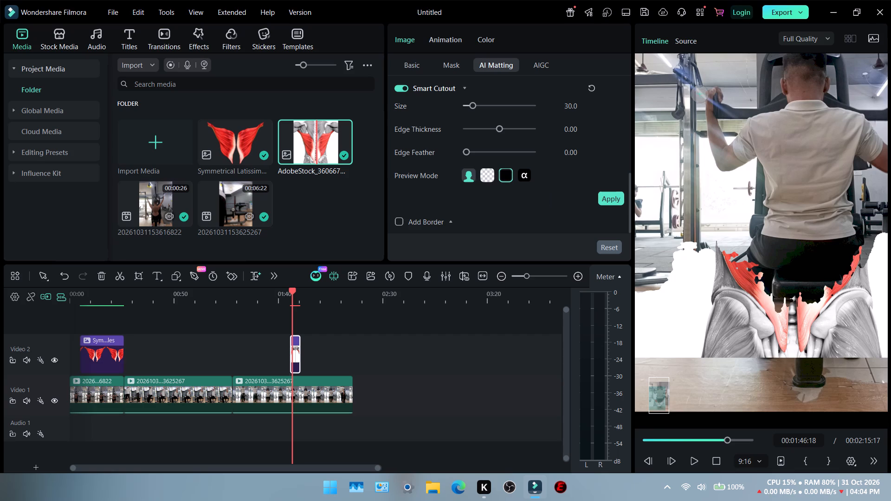
click(520, 172)
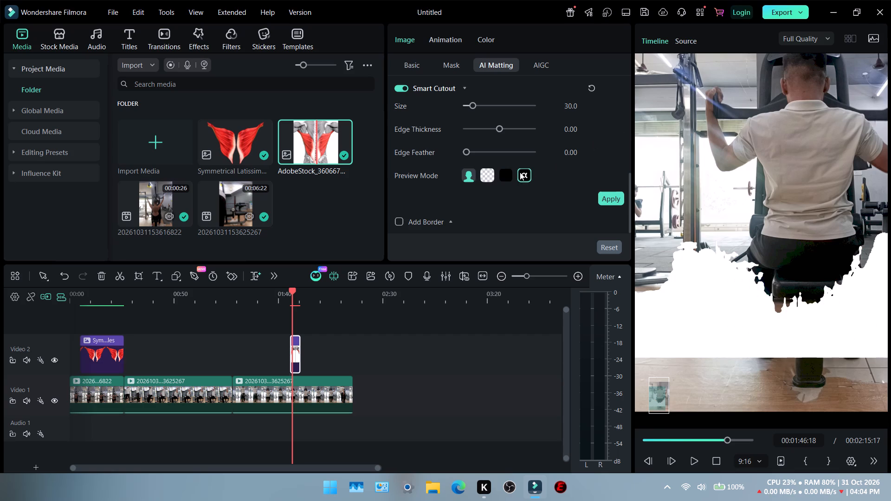
click(509, 176)
click(518, 177)
Invert the Smart Cutout mask so the brushed hip area is removed from the AdobeStock image.
scroll(541, 207, up, 2)
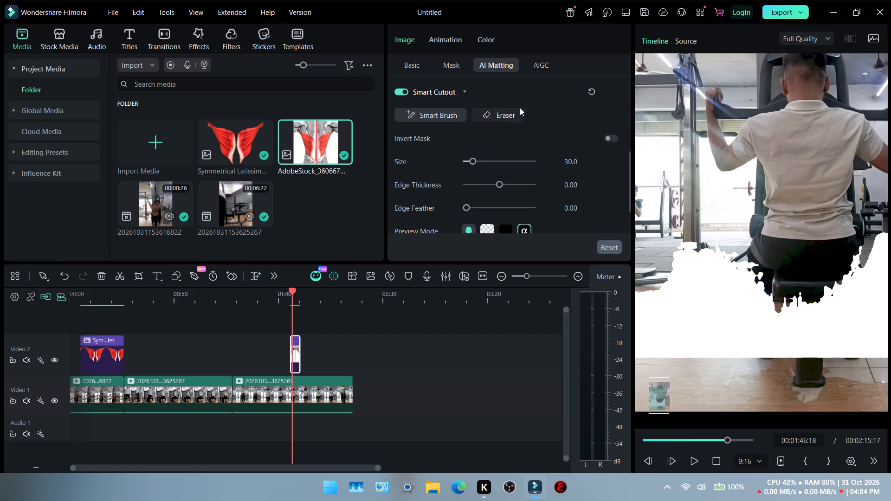
click(614, 139)
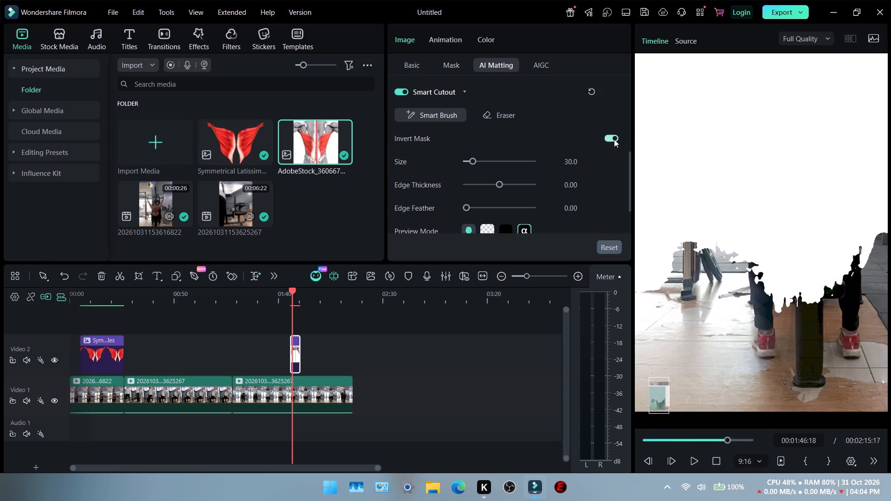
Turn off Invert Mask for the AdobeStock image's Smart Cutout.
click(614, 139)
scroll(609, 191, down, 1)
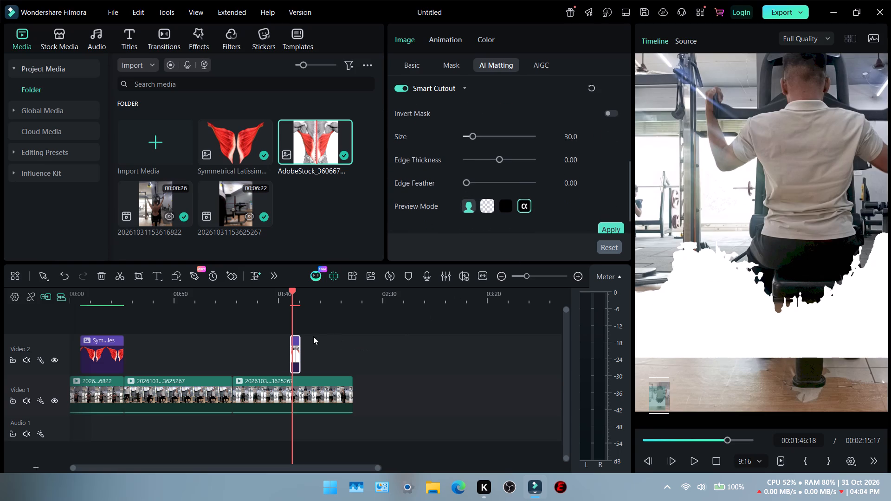
Lengthen the AdobeStock image clip on Video 2 and move it onto Video 1 directly after the last workout clip.
drag(298, 352, 377, 354)
click(377, 354)
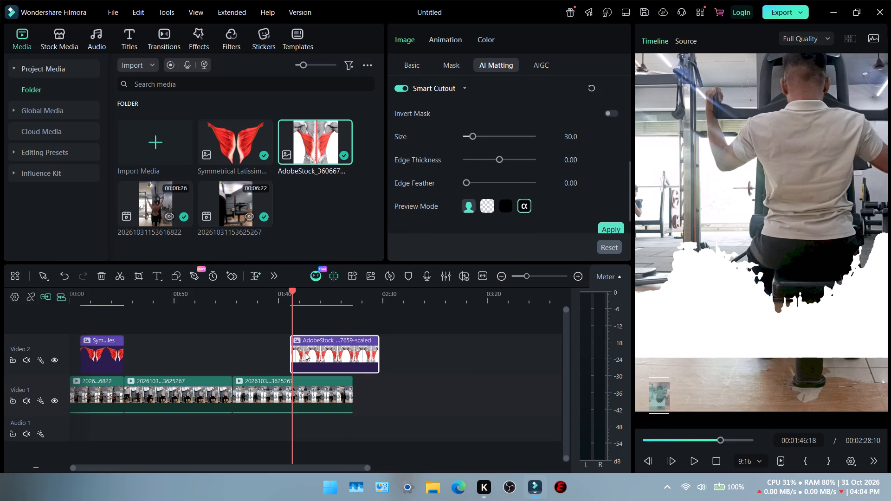
drag(315, 338, 396, 387)
click(386, 302)
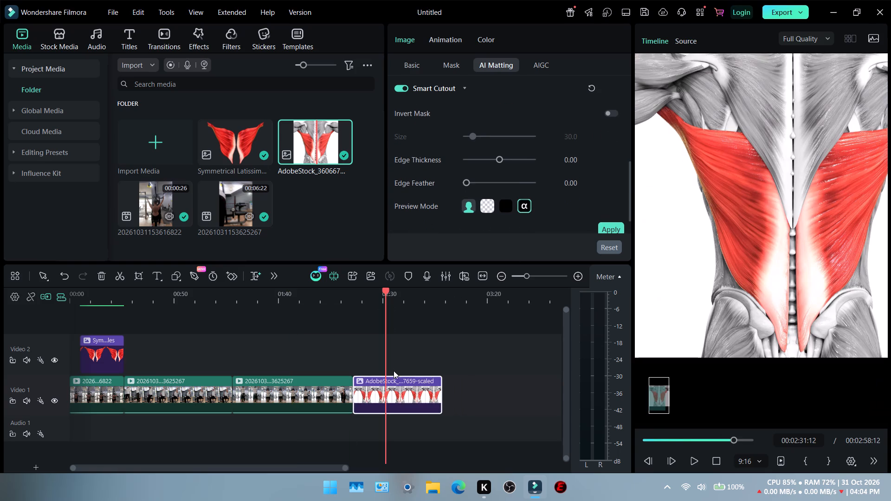
Compare the black, transparent, alpha and overlay preview modes of the AdobeStock clip's Smart Cutout, ending on overlay.
click(395, 381)
click(506, 207)
click(488, 206)
click(461, 204)
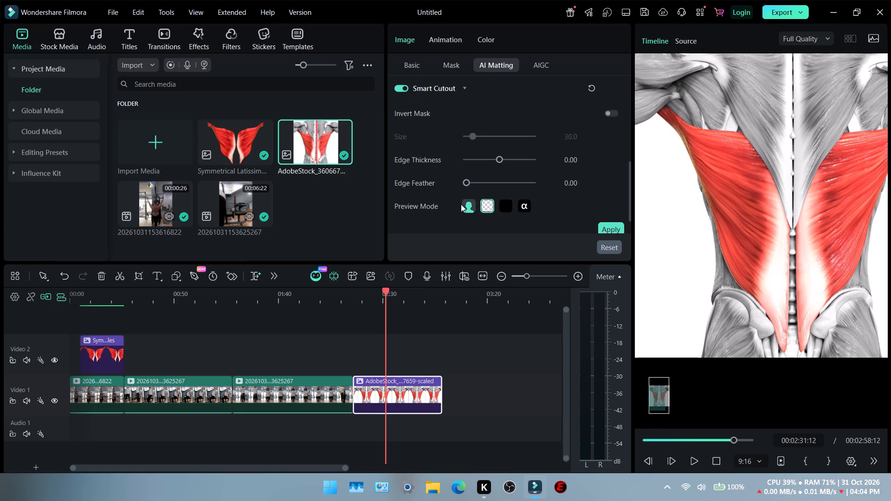
click(469, 205)
double_click(485, 205)
click(505, 207)
click(528, 207)
click(470, 210)
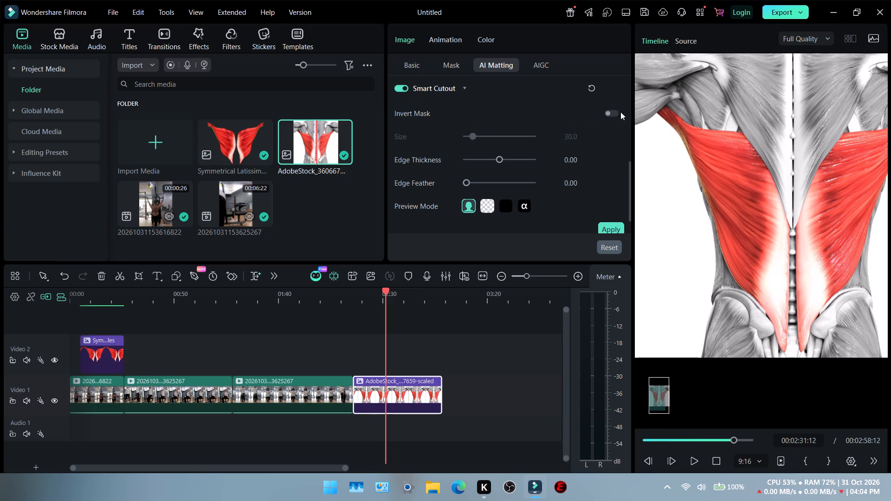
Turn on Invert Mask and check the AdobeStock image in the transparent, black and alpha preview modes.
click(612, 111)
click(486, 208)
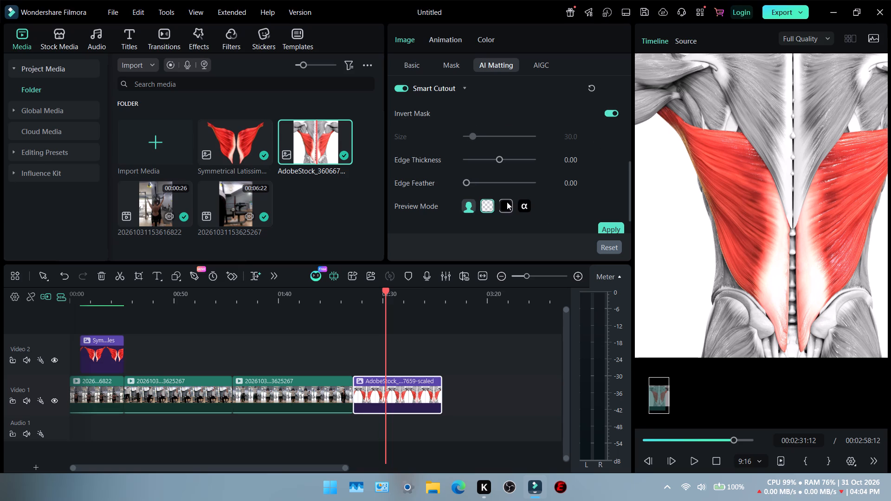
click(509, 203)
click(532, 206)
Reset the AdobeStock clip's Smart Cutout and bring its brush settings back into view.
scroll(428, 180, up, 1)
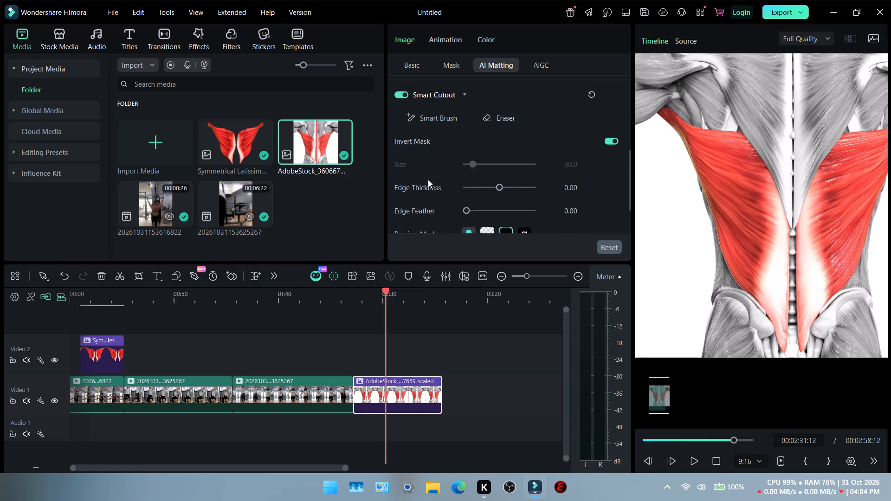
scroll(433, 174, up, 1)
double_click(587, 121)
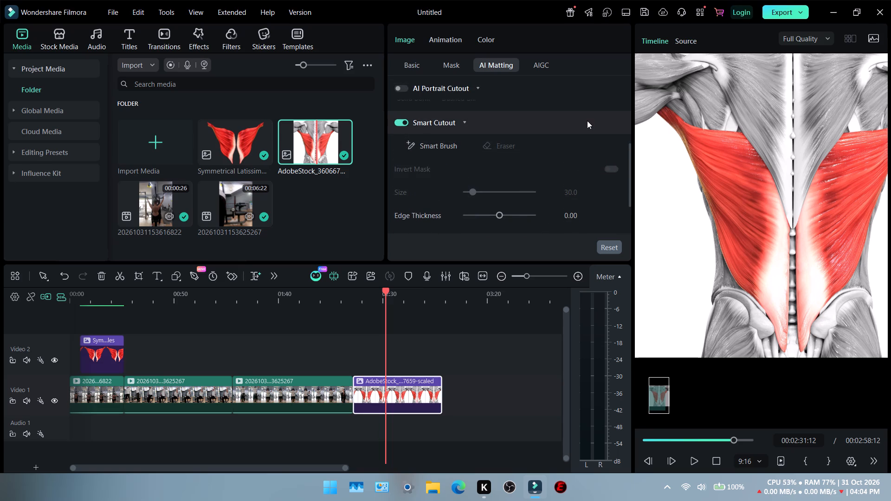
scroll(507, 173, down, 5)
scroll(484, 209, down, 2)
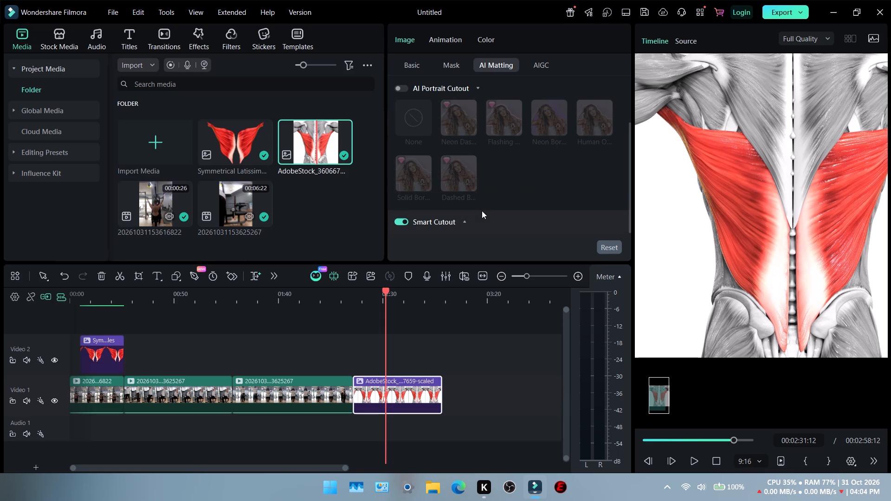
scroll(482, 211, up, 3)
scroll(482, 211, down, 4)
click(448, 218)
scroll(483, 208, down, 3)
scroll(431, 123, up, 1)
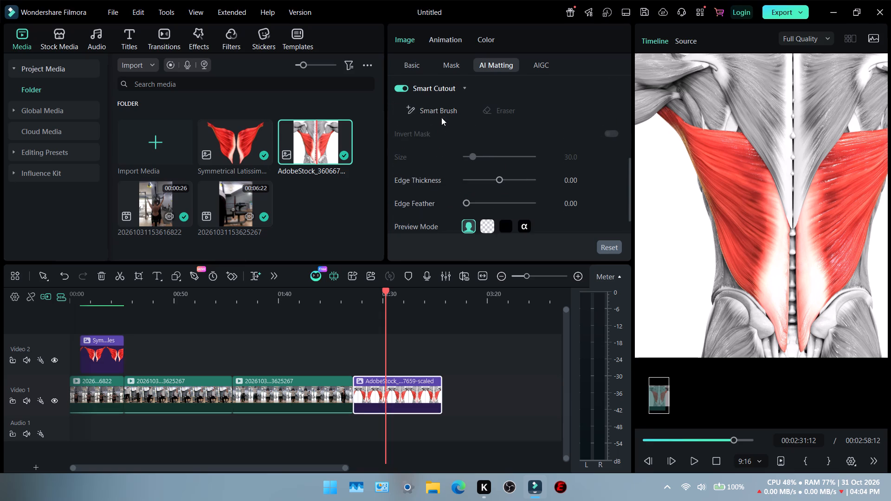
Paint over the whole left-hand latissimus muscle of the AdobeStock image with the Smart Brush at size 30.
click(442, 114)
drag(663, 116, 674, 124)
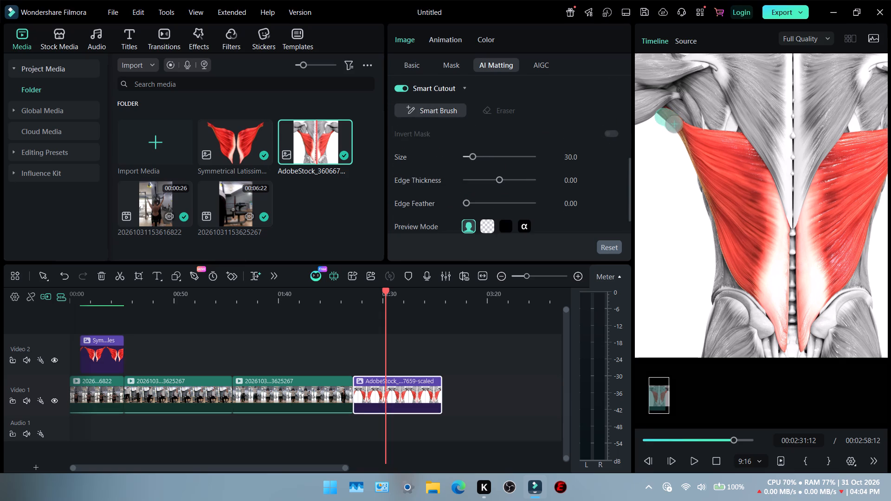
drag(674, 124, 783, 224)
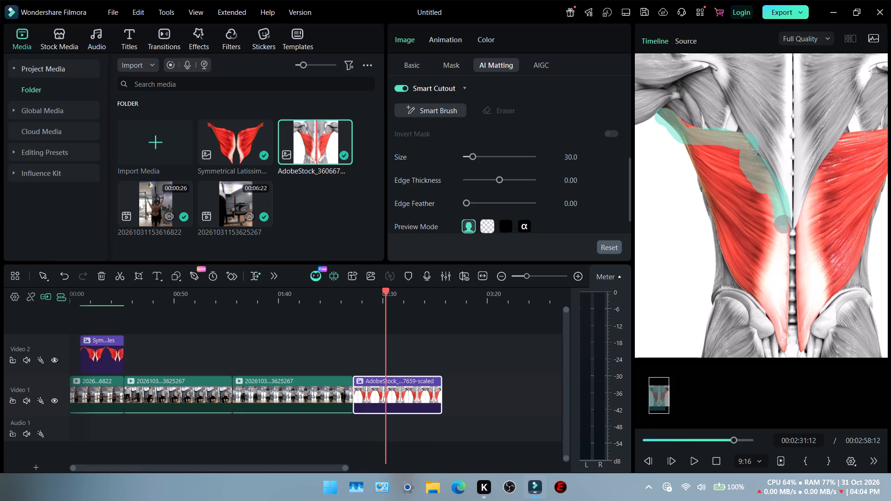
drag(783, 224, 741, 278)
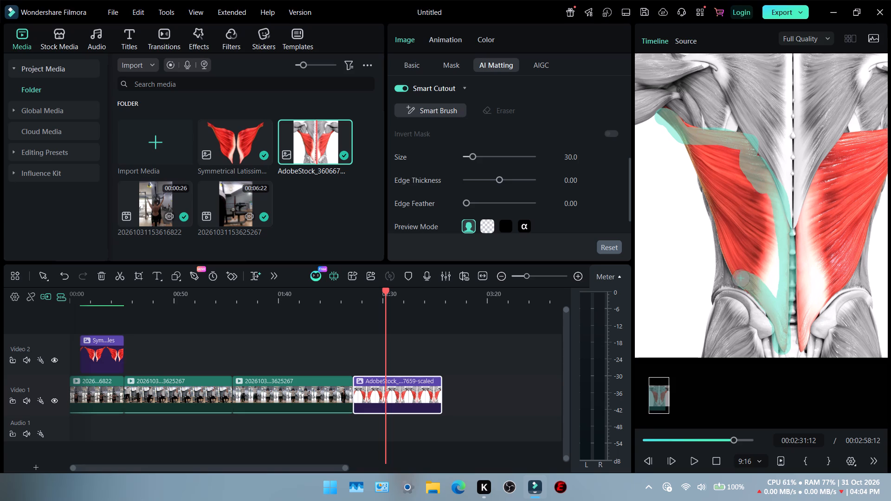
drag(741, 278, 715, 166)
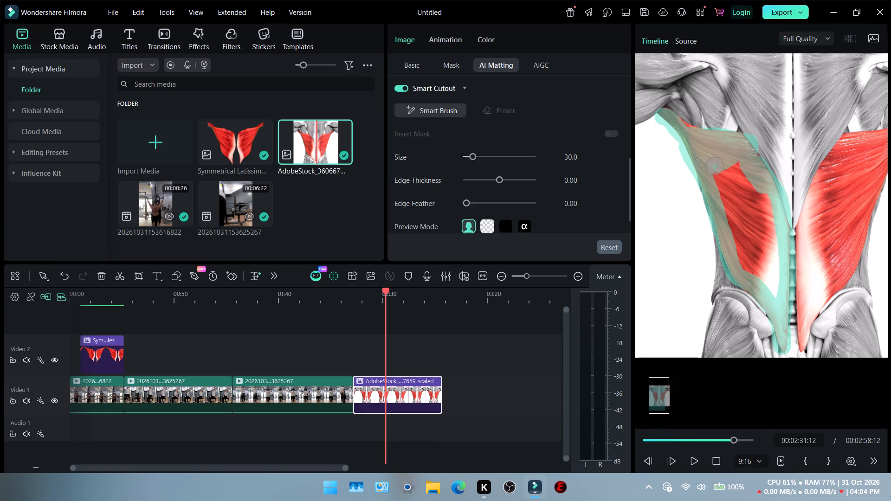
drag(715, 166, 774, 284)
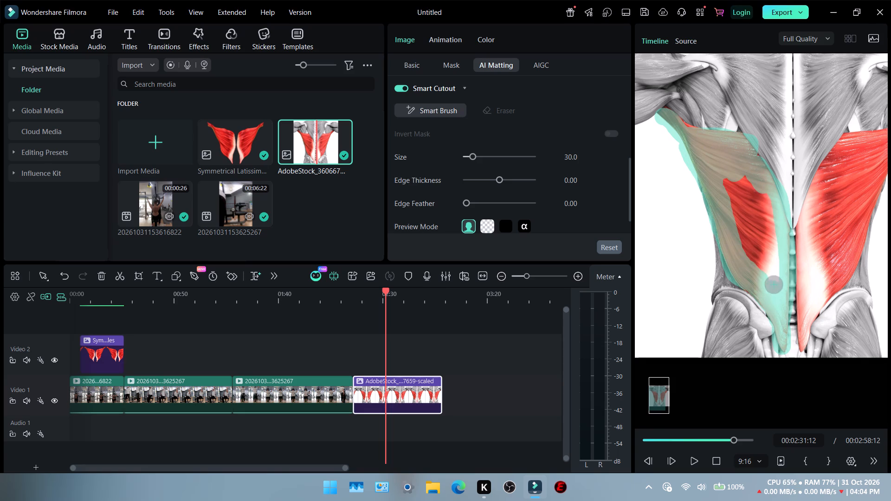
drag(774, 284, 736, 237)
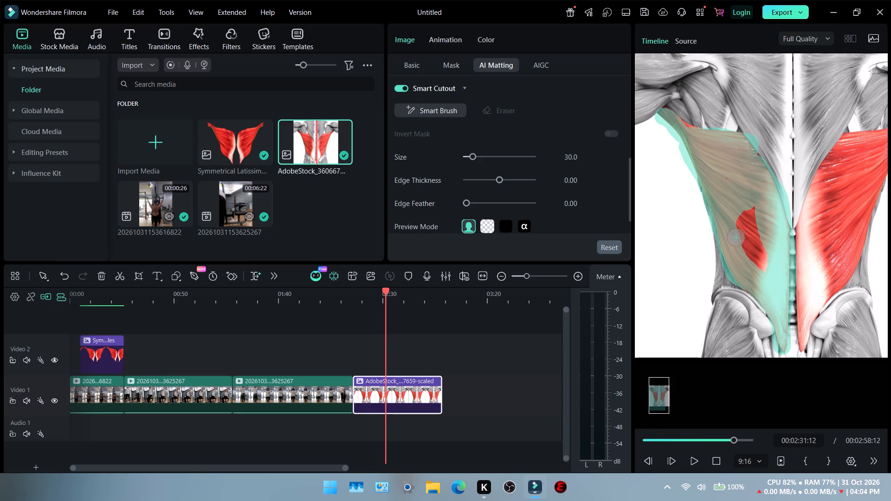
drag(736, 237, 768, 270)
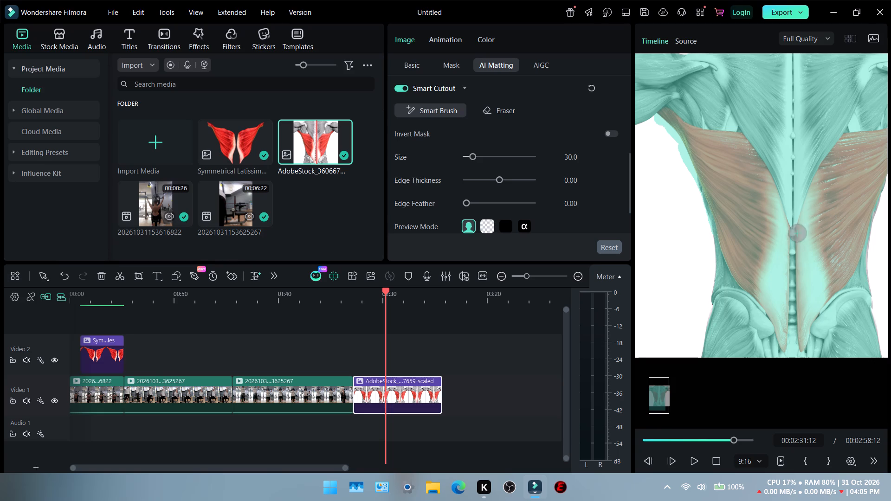
Check the brushed cutout of the AdobeStock image in the transparent and black preview modes.
scroll(786, 204, down, 4)
click(483, 222)
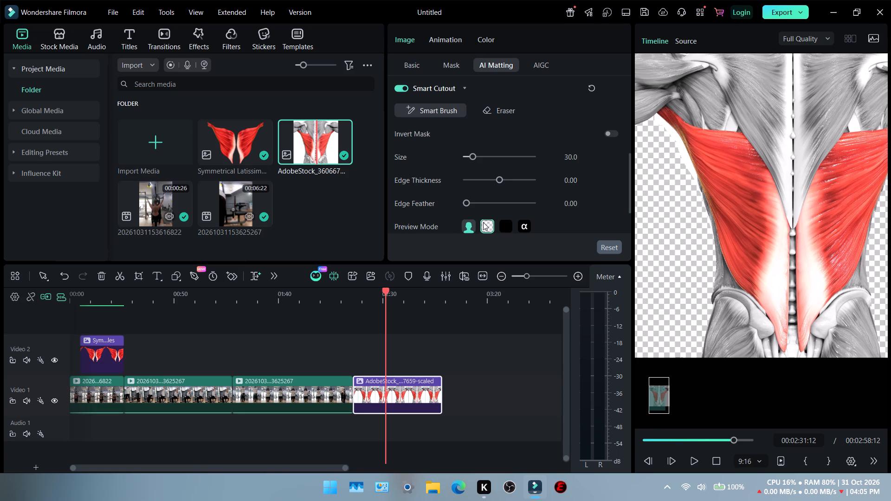
click(510, 225)
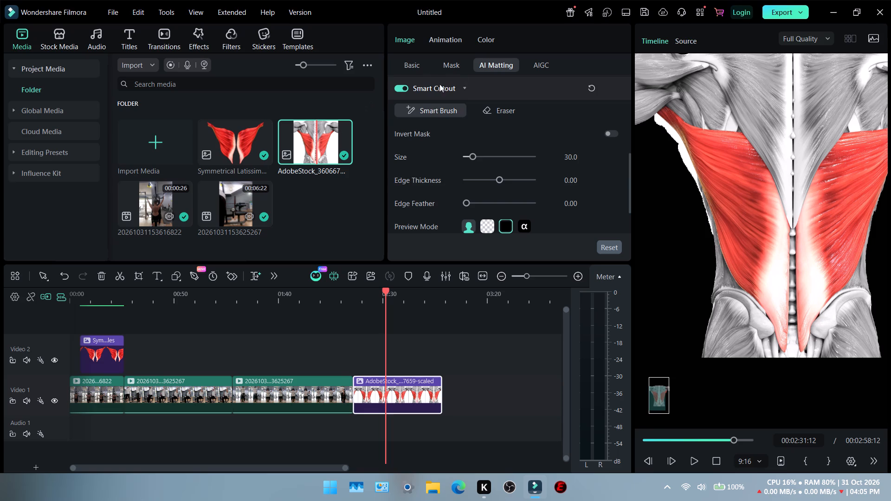
Turn off Smart Cutout for the AdobeStock image clip.
click(400, 87)
Start a Draw Mask on the AdobeStock image, placing points along the left-hand latissimus's upper edge from the armpit inward.
click(451, 68)
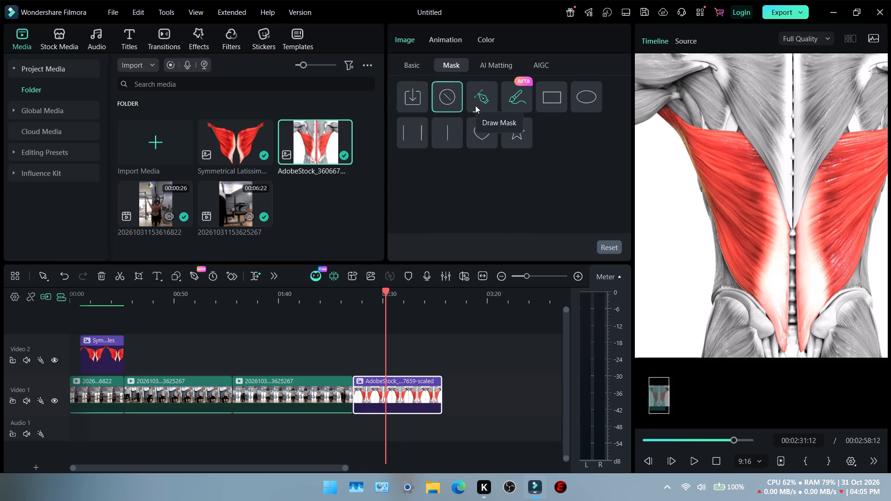
click(493, 101)
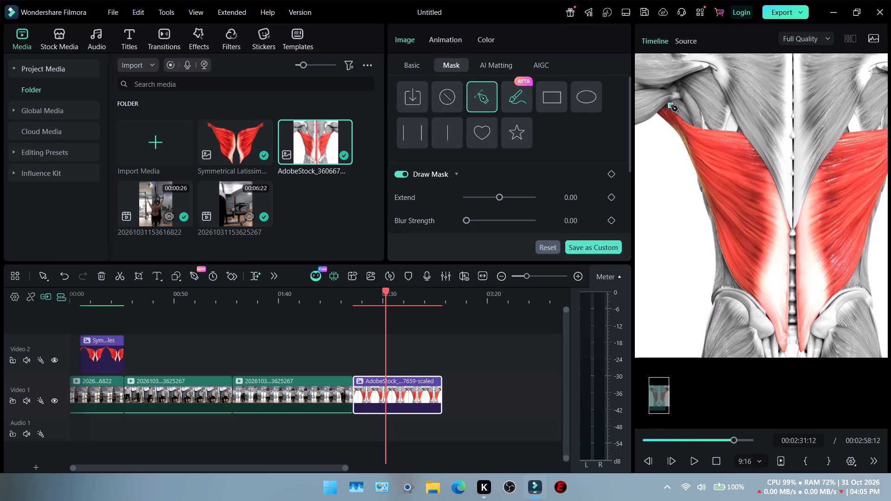
click(670, 106)
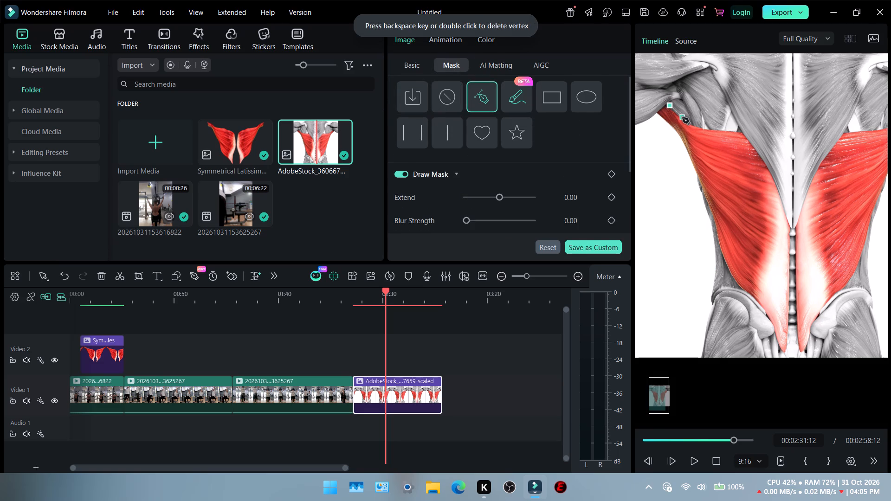
click(682, 117)
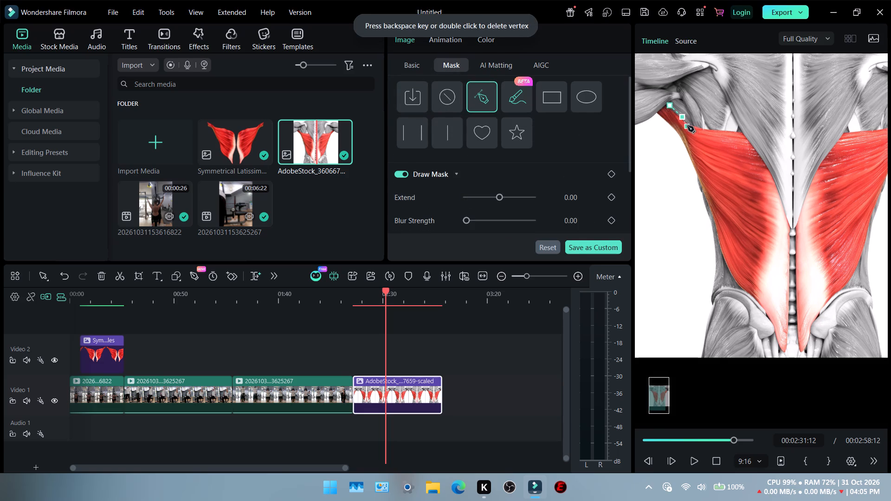
click(685, 123)
click(696, 127)
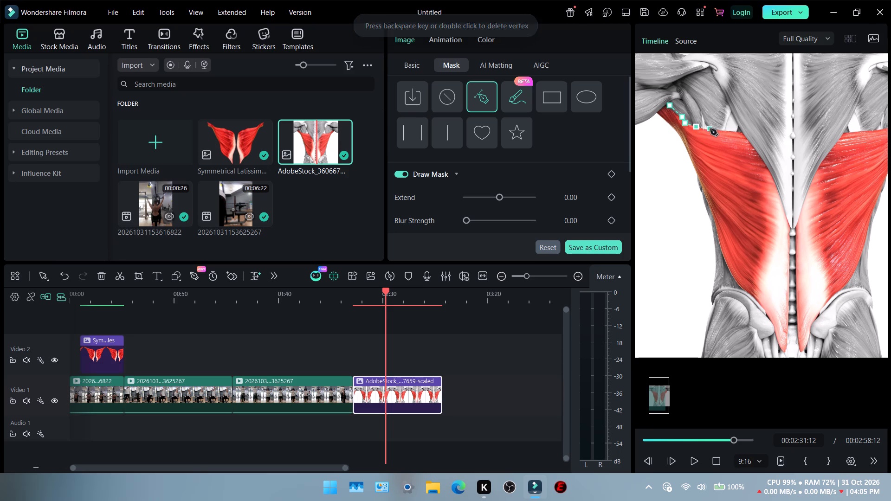
click(717, 131)
click(736, 133)
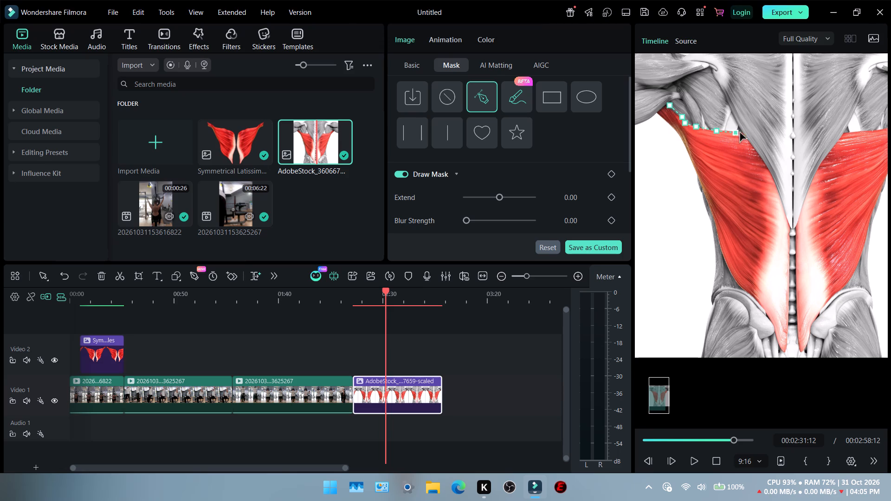
click(744, 133)
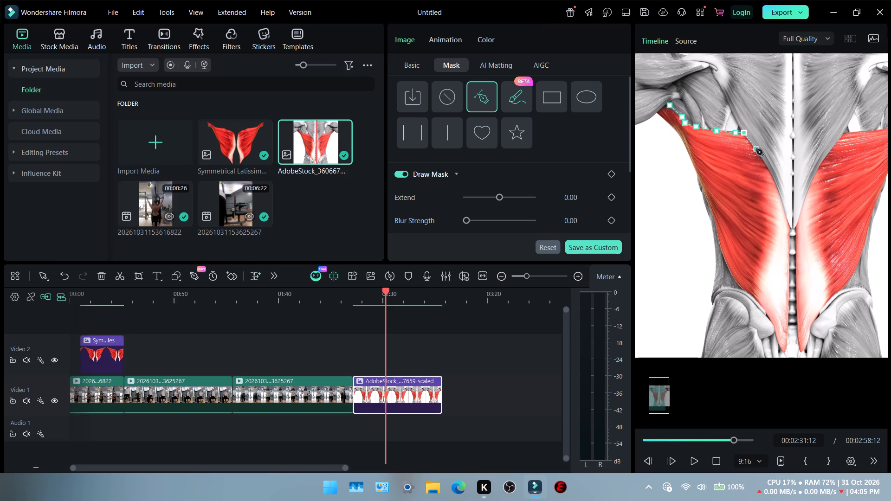
Continue the Draw Mask path down the left-hand latissimus's inner edge to the point where both muscles meet at the spine.
click(756, 149)
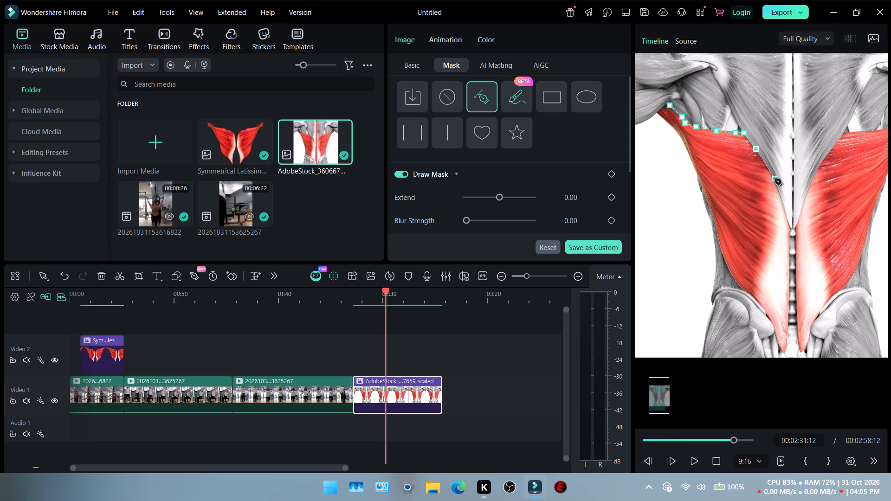
double_click(775, 179)
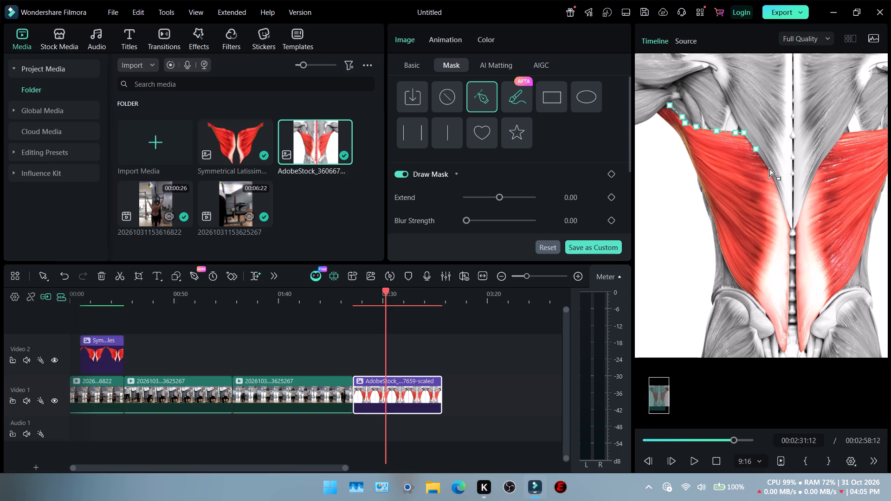
click(768, 168)
click(768, 167)
right_click(768, 167)
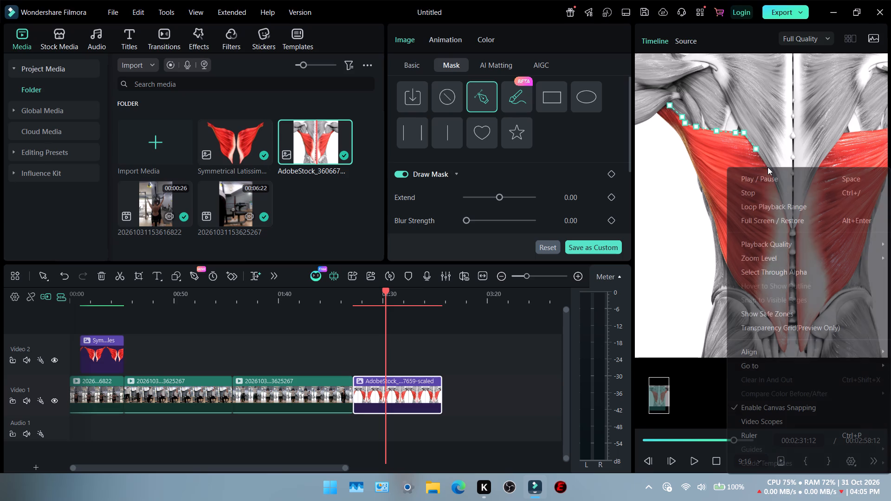
click(768, 167)
click(757, 151)
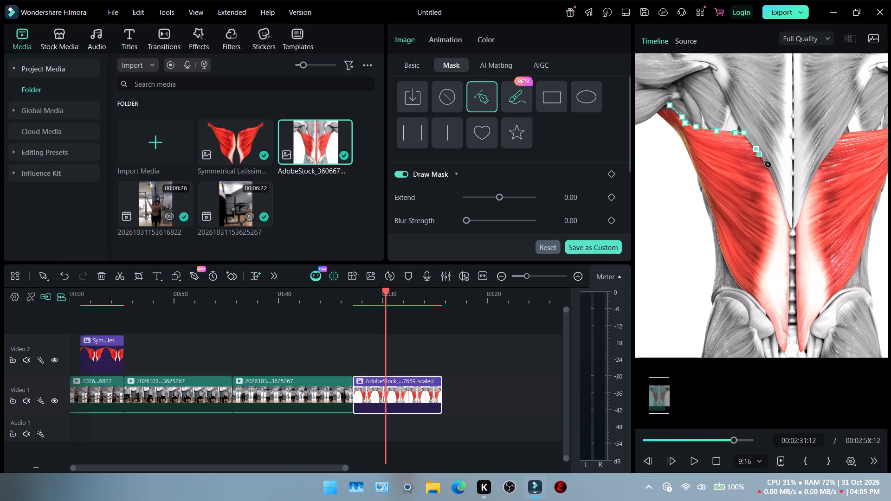
click(769, 169)
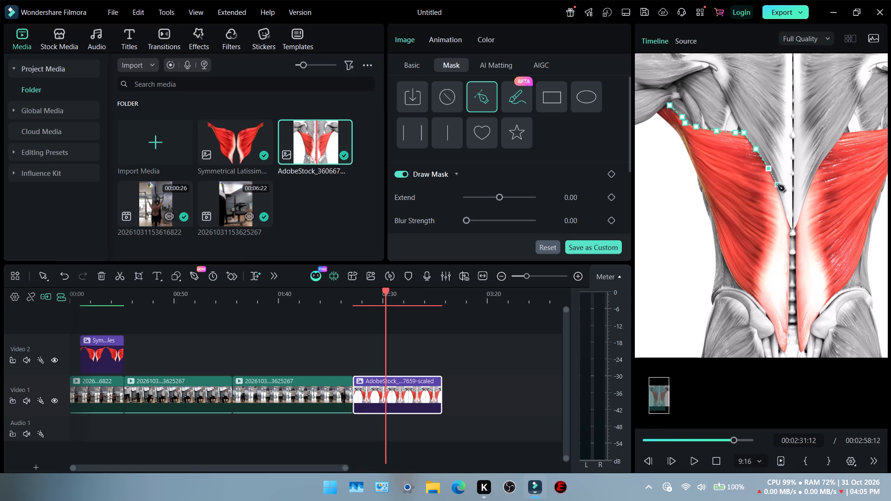
click(778, 188)
click(784, 210)
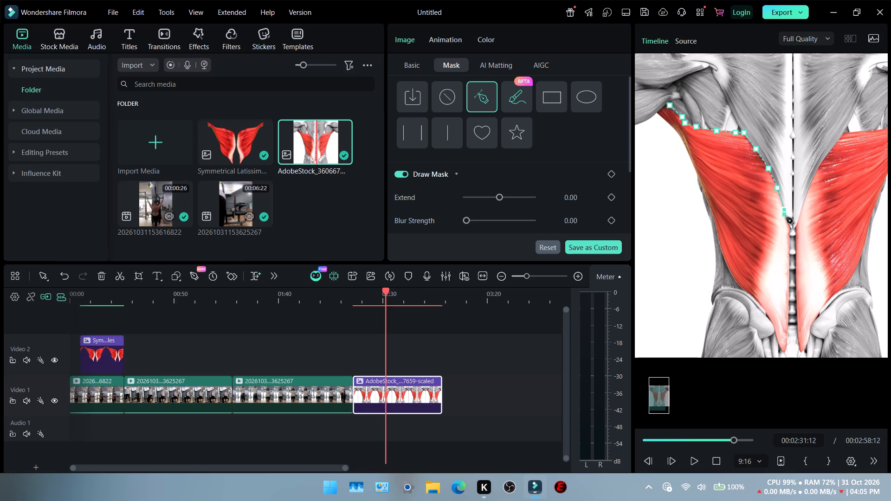
click(788, 225)
click(794, 231)
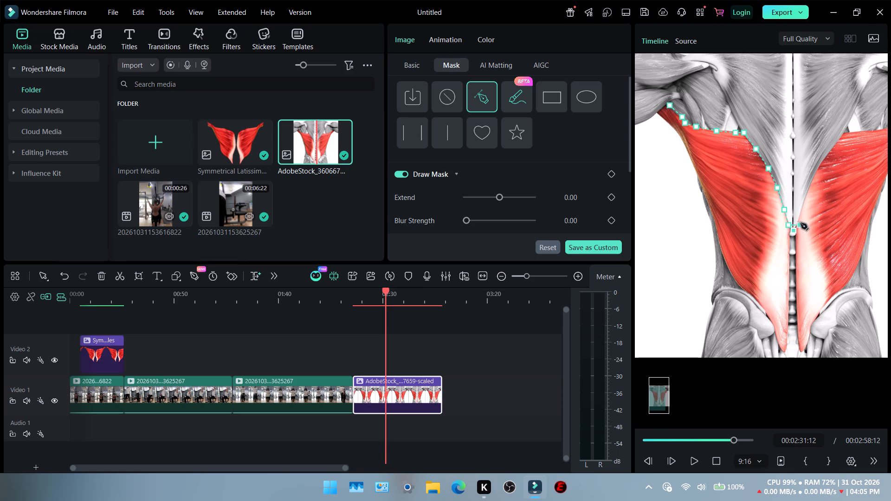
Continue the mask path up the right-hand latissimus's inner edge and outward along the first part of its flat upper edge.
click(801, 223)
click(801, 212)
click(808, 191)
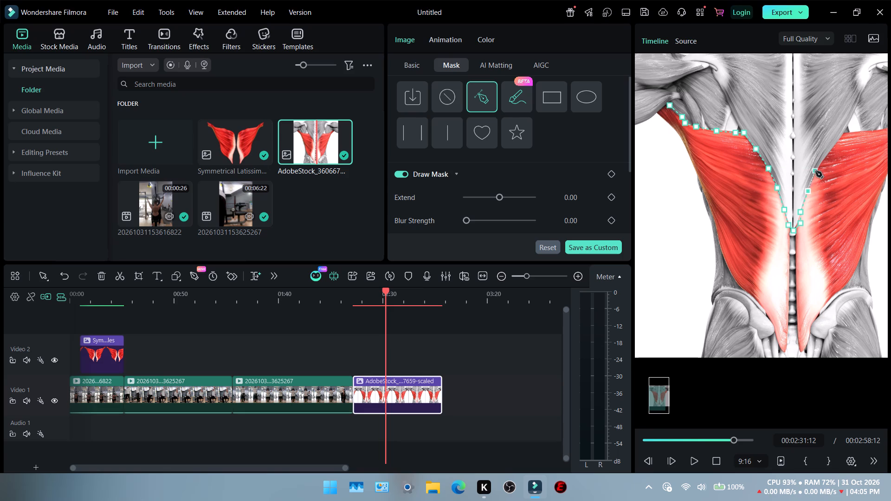
click(815, 171)
click(828, 154)
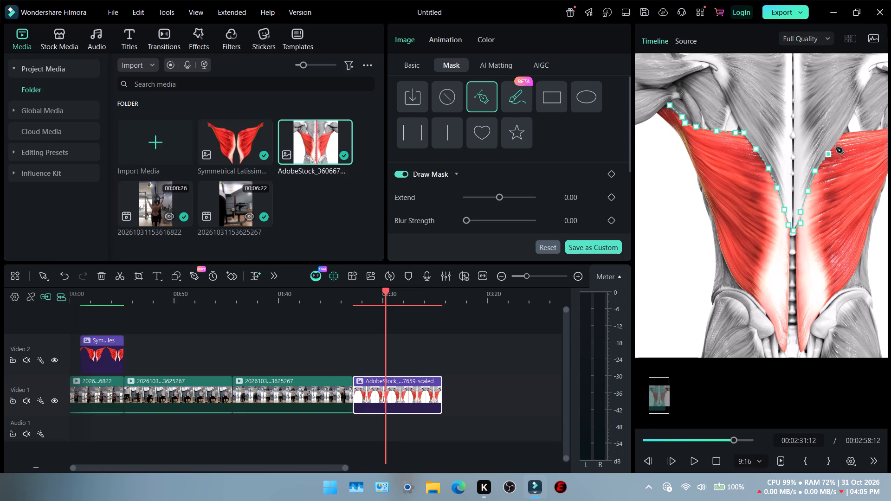
click(837, 141)
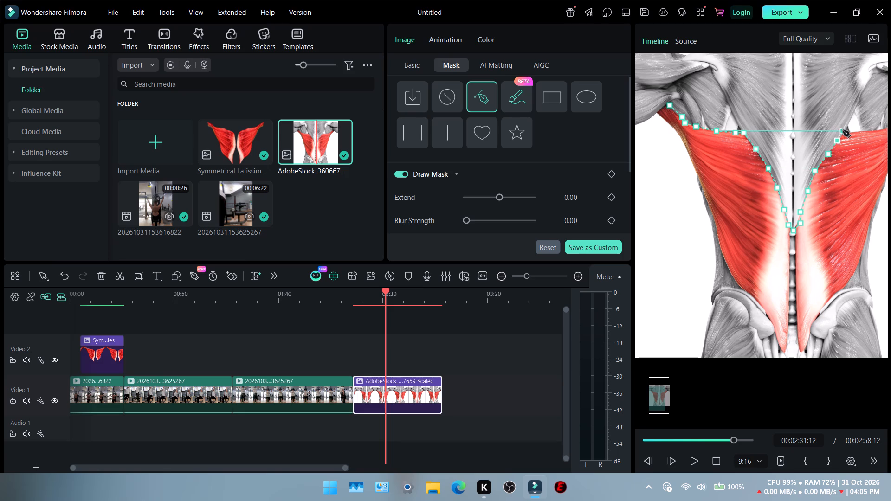
click(845, 131)
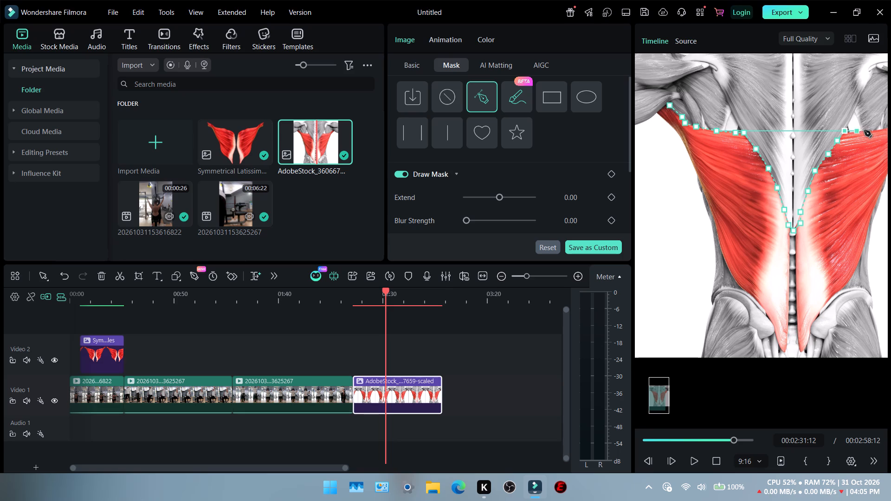
click(871, 130)
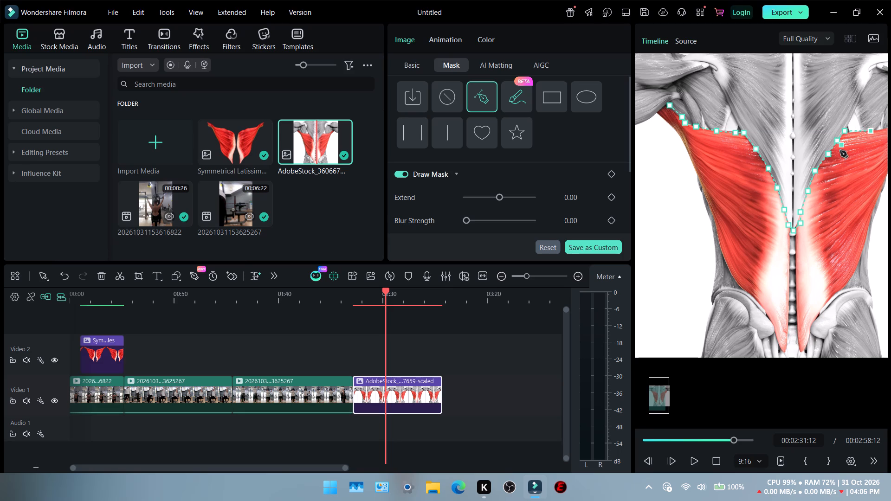
Extend the mask path from the right-hand latissimus's upper edge out to and around its tip at the armpit.
scroll(840, 151, left, 1)
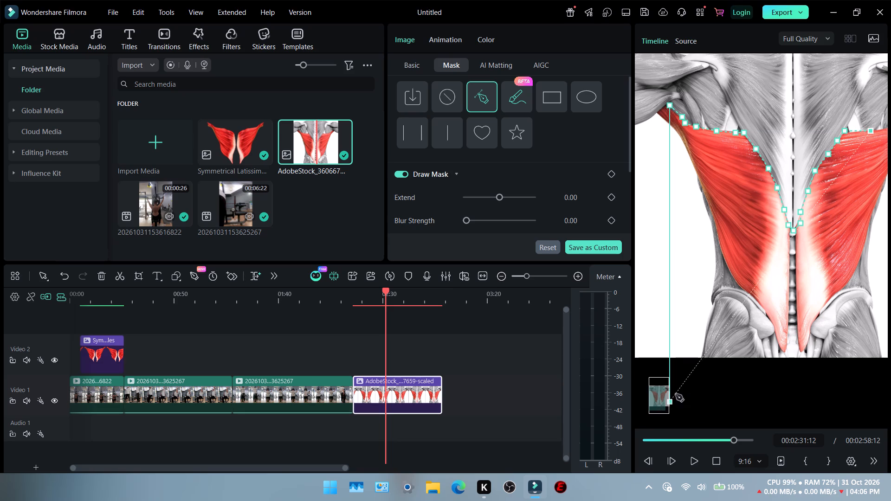
click(870, 132)
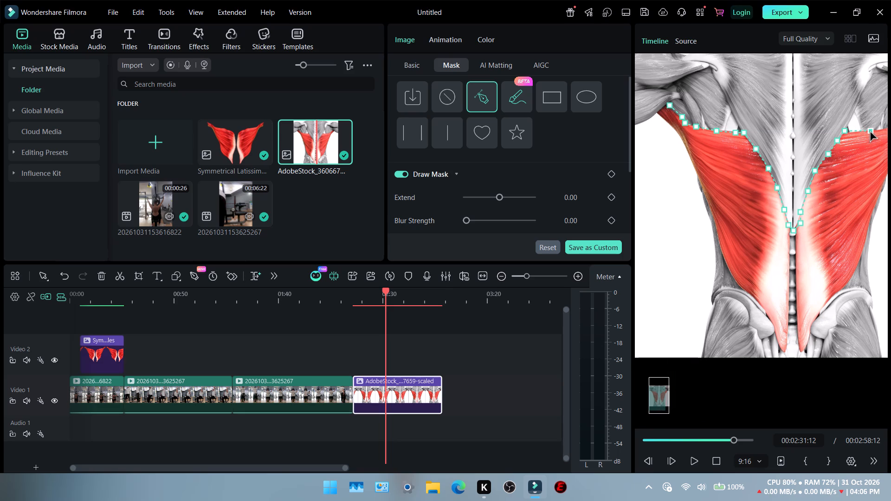
right_click(872, 134)
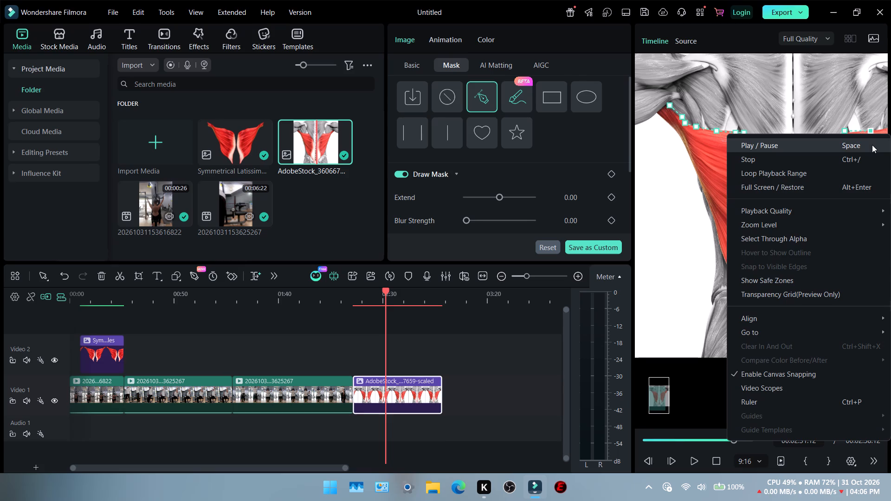
click(657, 398)
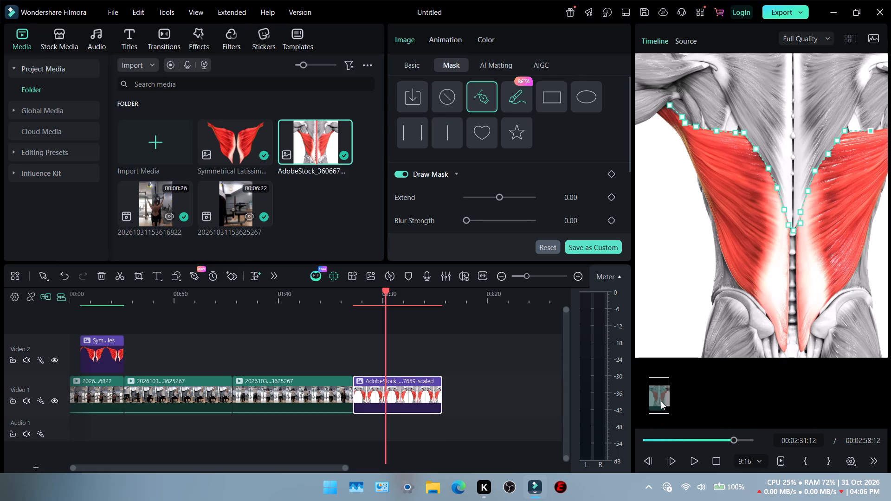
click(661, 401)
scroll(663, 396, up, 1)
scroll(749, 288, up, 1)
drag(659, 398, 667, 394)
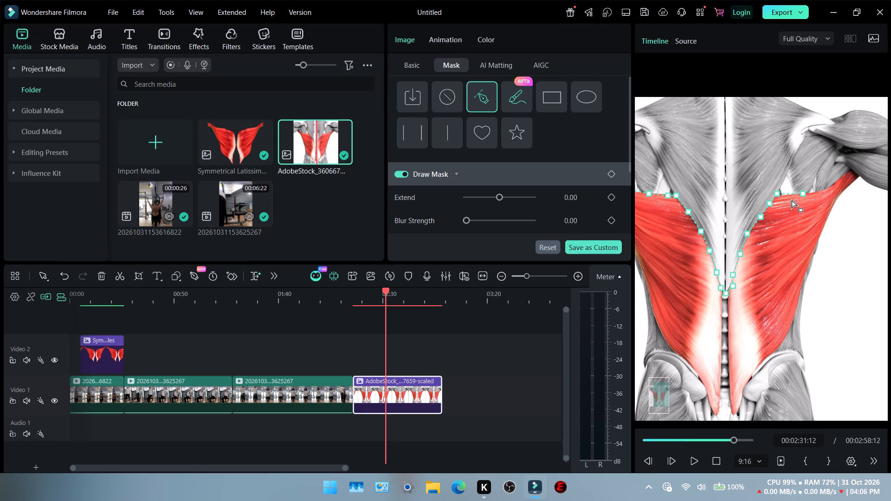
click(803, 194)
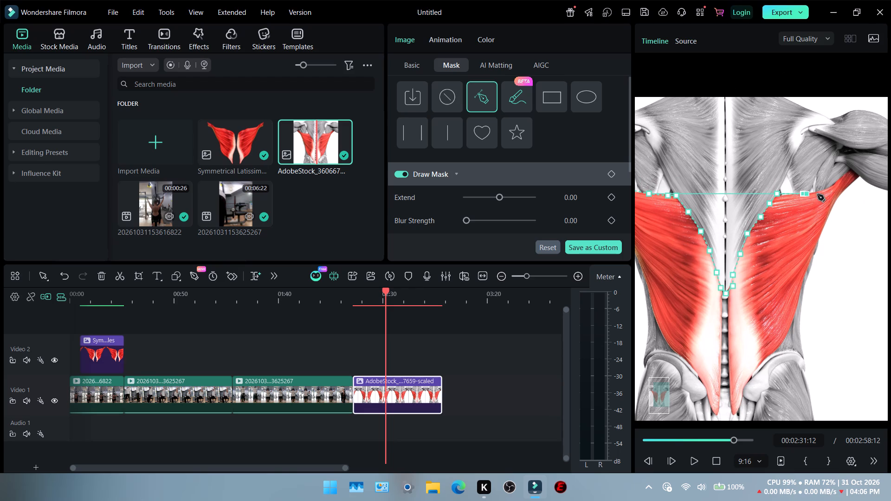
click(829, 189)
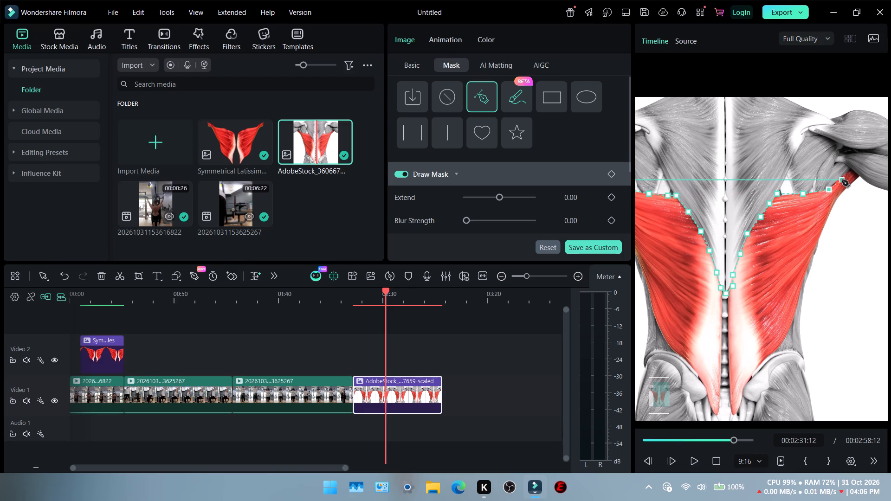
click(840, 178)
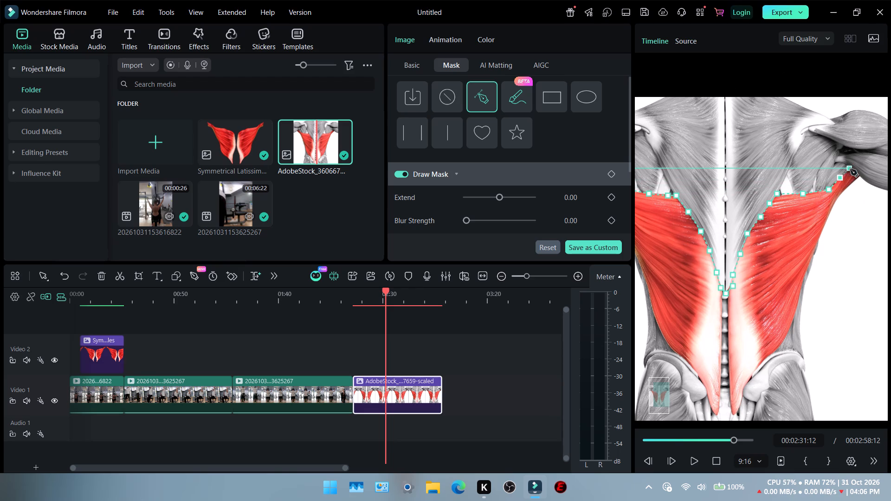
click(851, 169)
click(859, 175)
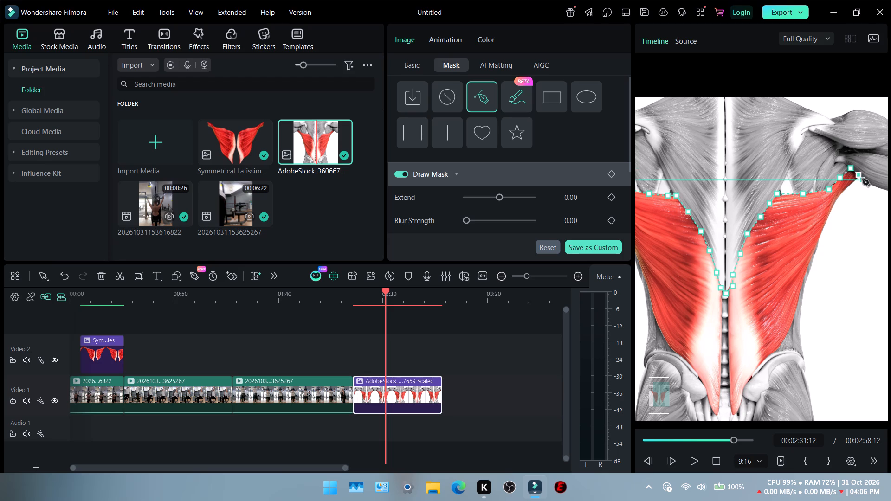
click(862, 179)
Continue the mask path from the armpit tip down the right-hand latissimus's outer edge to the waist, just above the hip.
double_click(851, 187)
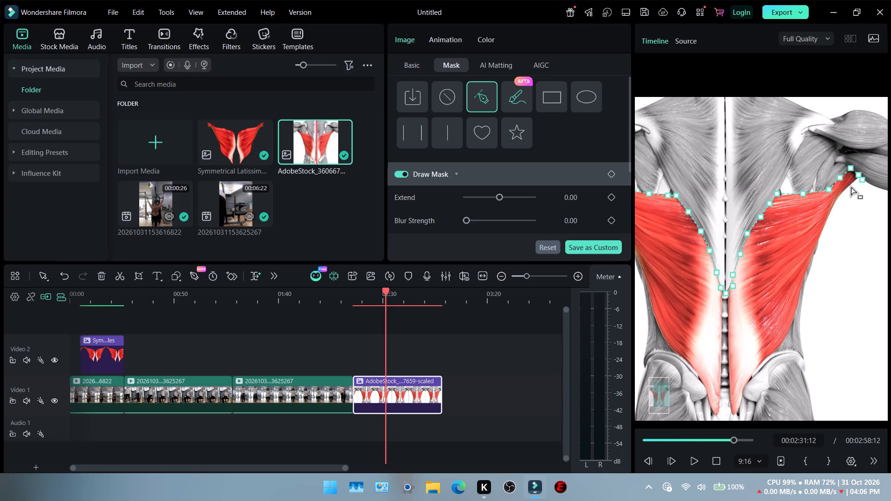
click(862, 181)
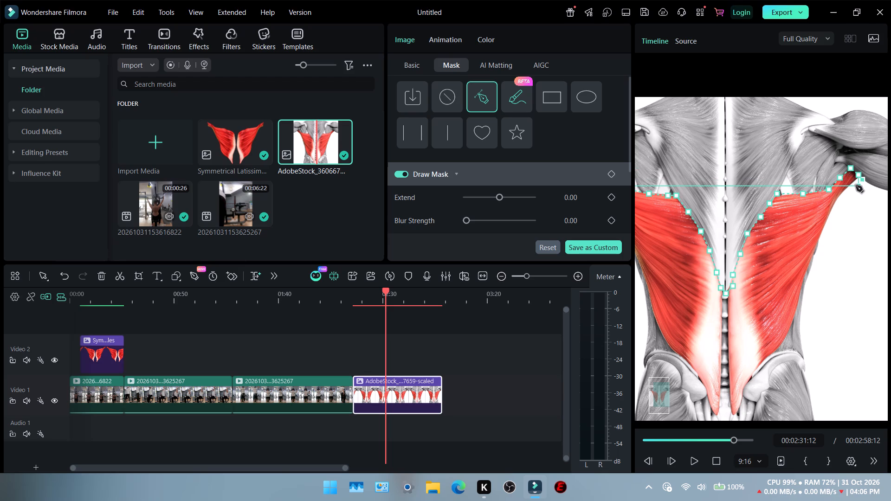
click(852, 186)
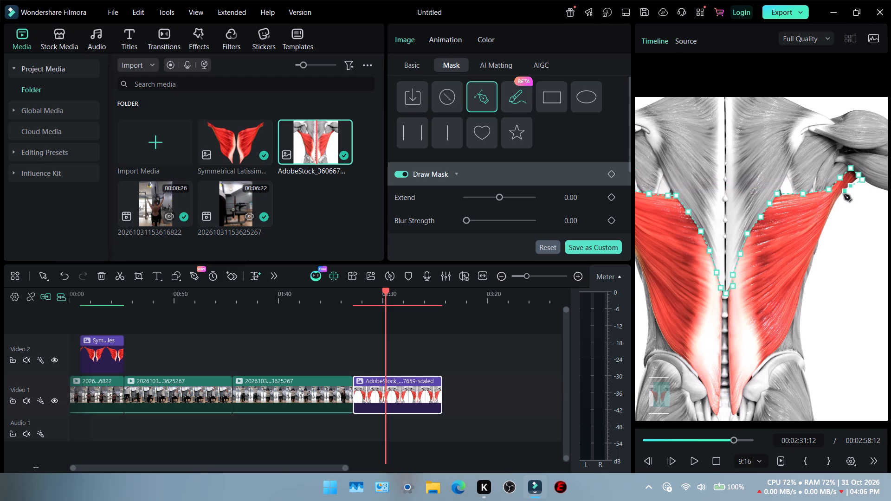
click(842, 197)
click(833, 213)
click(820, 242)
click(808, 266)
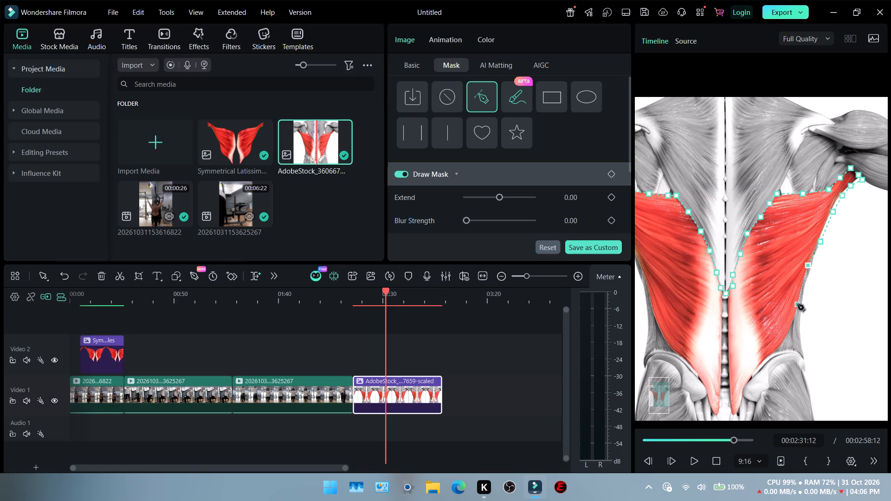
double_click(797, 304)
click(809, 266)
click(799, 298)
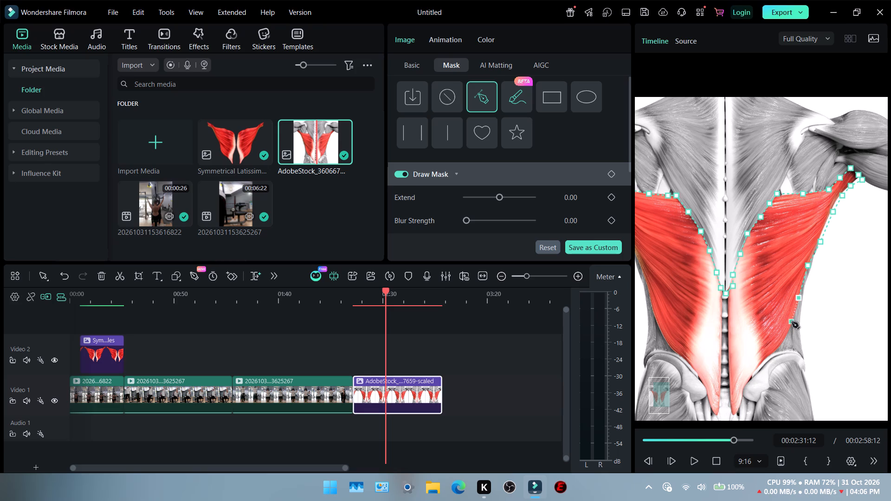
click(791, 324)
click(781, 346)
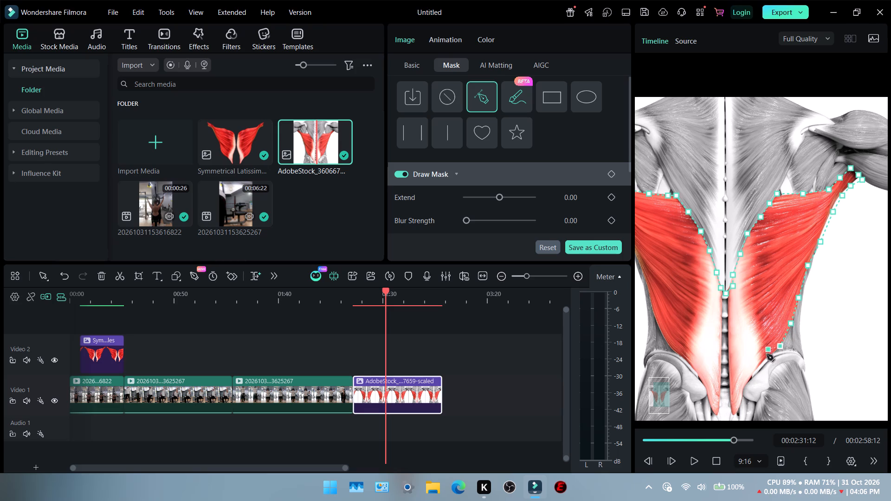
Continue the mask path from the waist along the right-hand latissimus's lower edge to its bottom tip beside the sacrum.
click(766, 359)
click(753, 373)
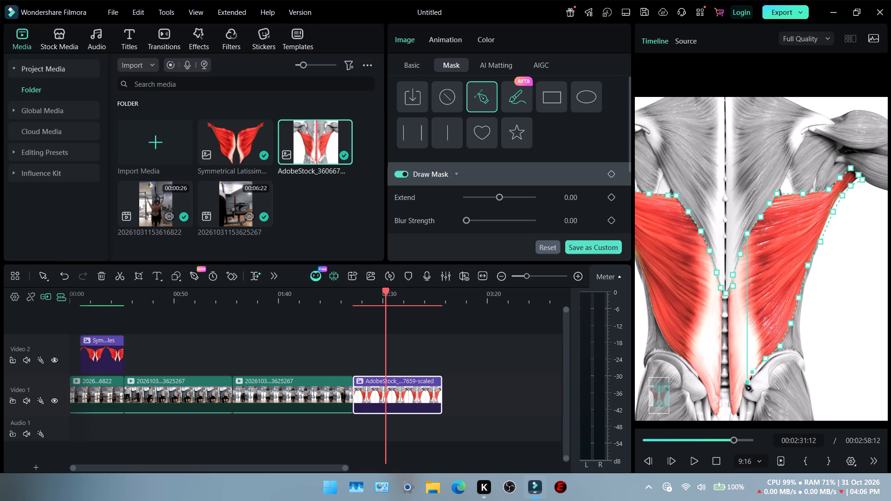
double_click(742, 390)
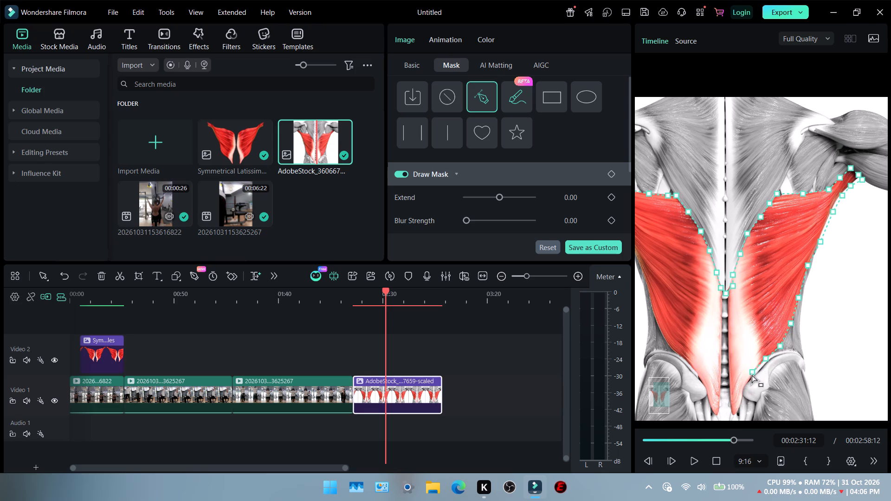
click(752, 373)
click(743, 390)
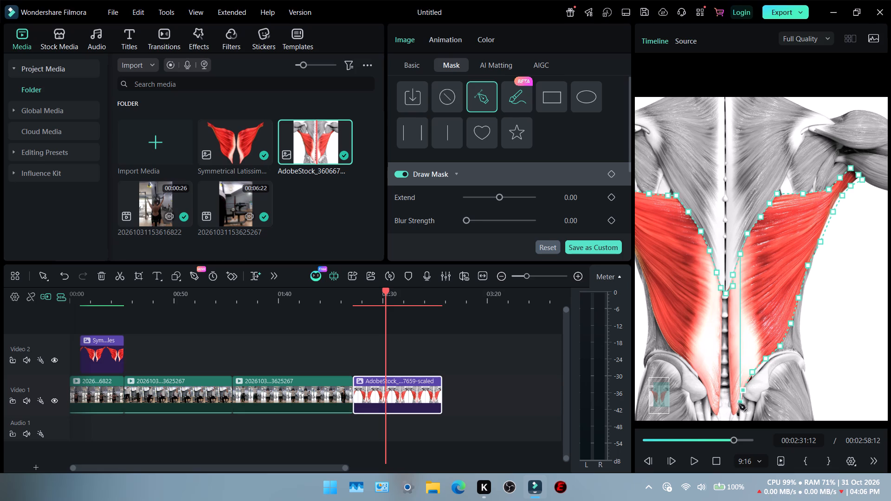
click(739, 406)
click(734, 417)
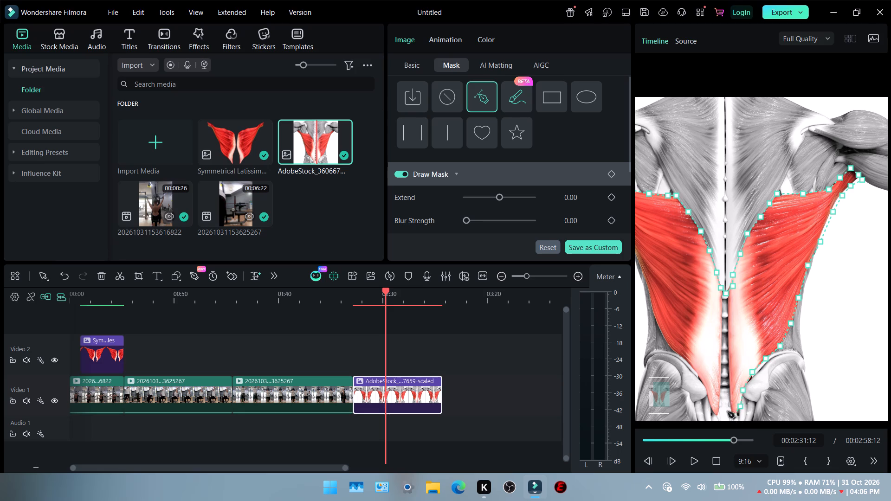
Continue the mask path up the right-hand latissimus's inner edge along the spine to the point where both muscles meet.
click(729, 404)
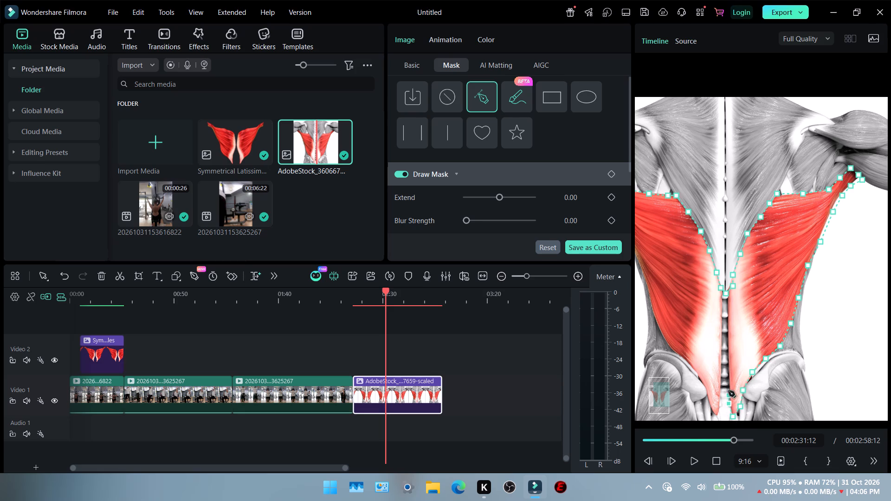
click(728, 387)
click(729, 368)
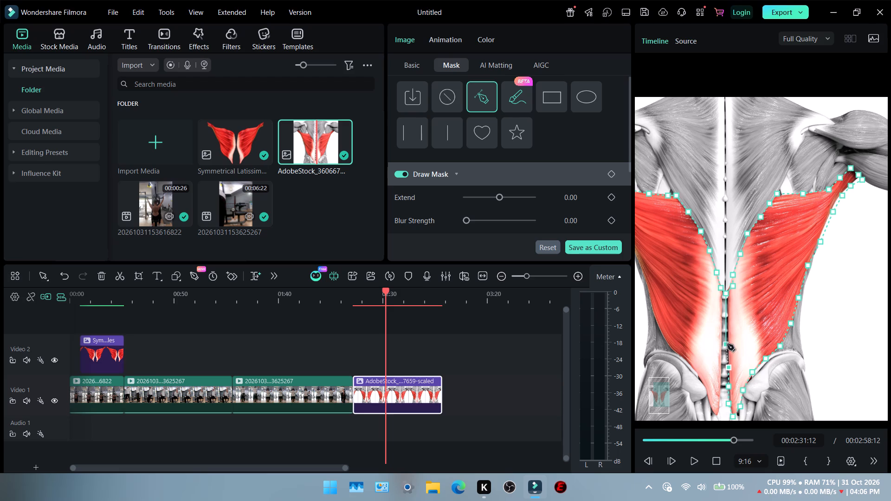
click(729, 345)
double_click(728, 323)
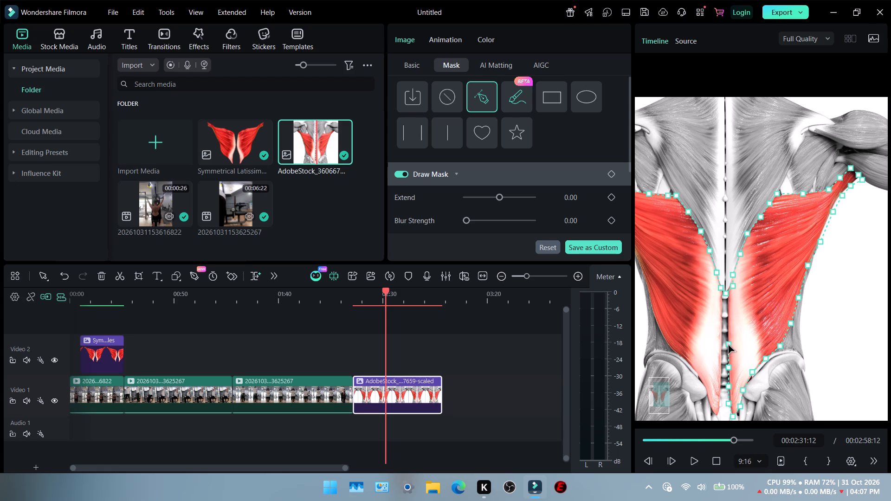
click(728, 345)
click(729, 330)
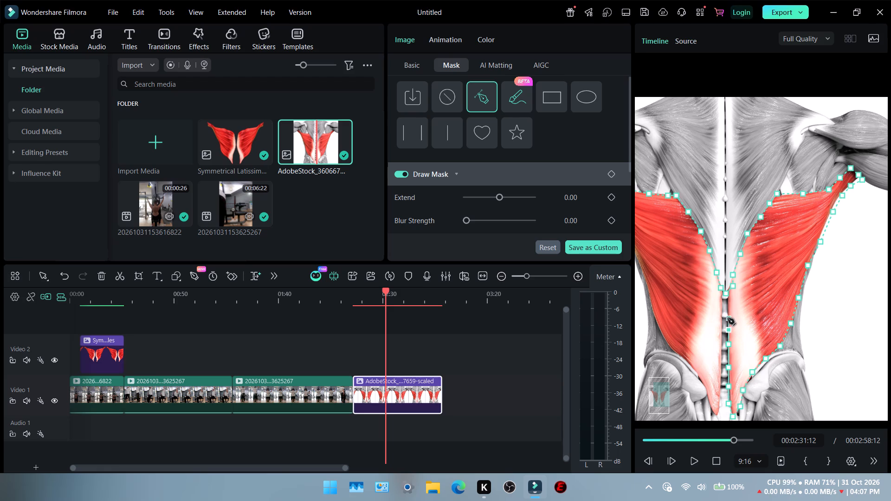
click(728, 318)
click(729, 305)
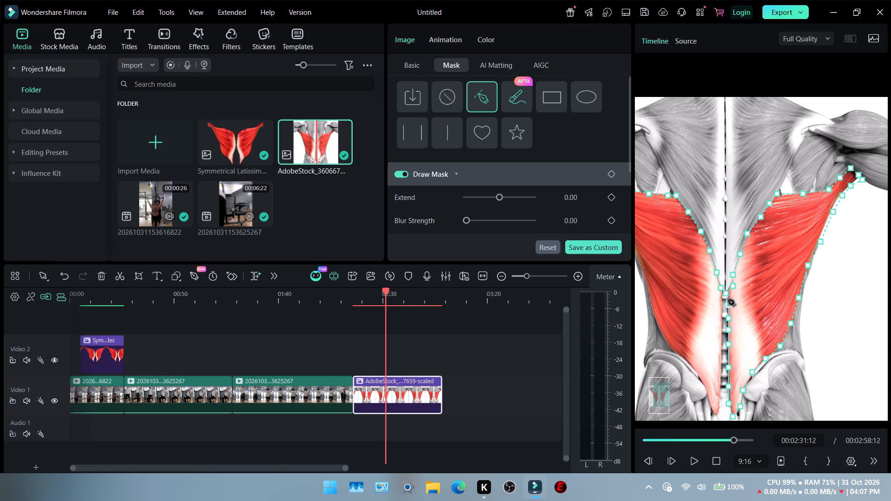
click(729, 295)
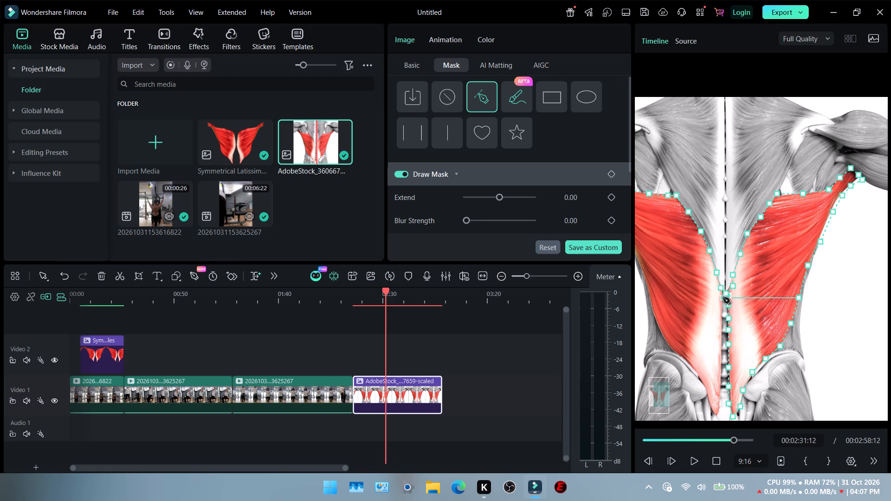
click(723, 292)
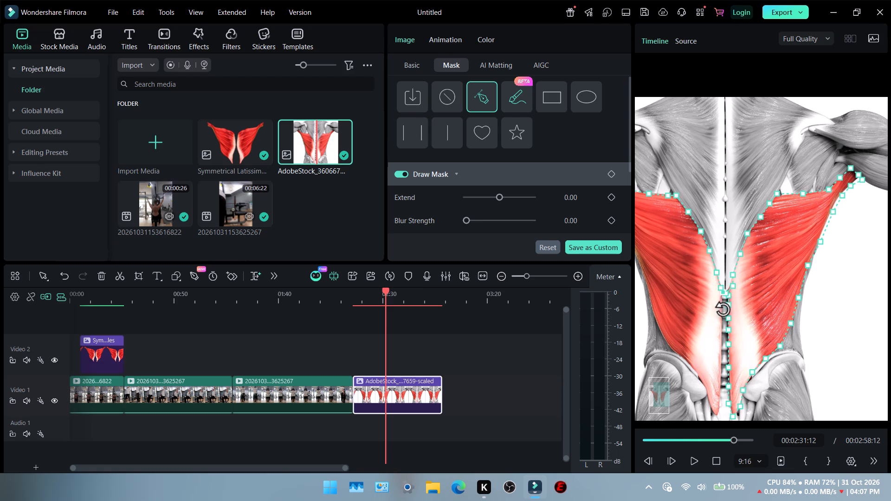
click(723, 294)
click(729, 299)
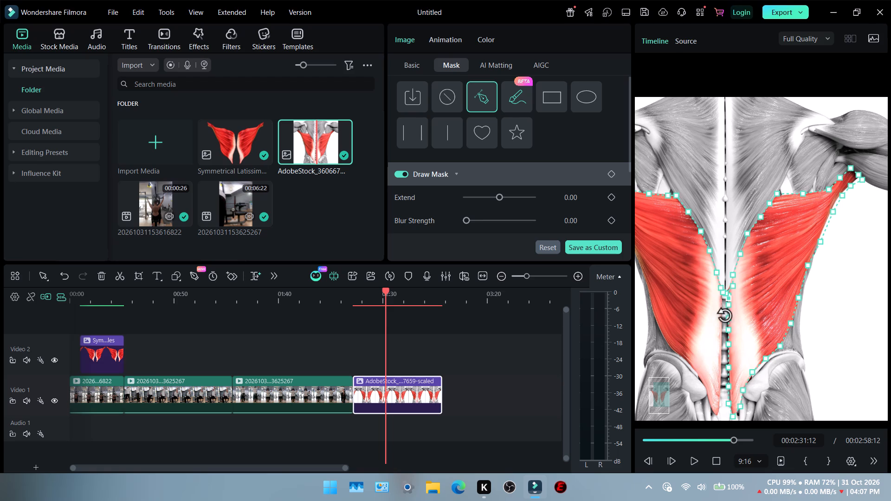
click(728, 318)
Extend the open start of the mask path around the left-hand latissimus's tip at the armpit and onto its outer edge.
scroll(684, 271, right, 2)
click(662, 392)
drag(659, 395, 655, 396)
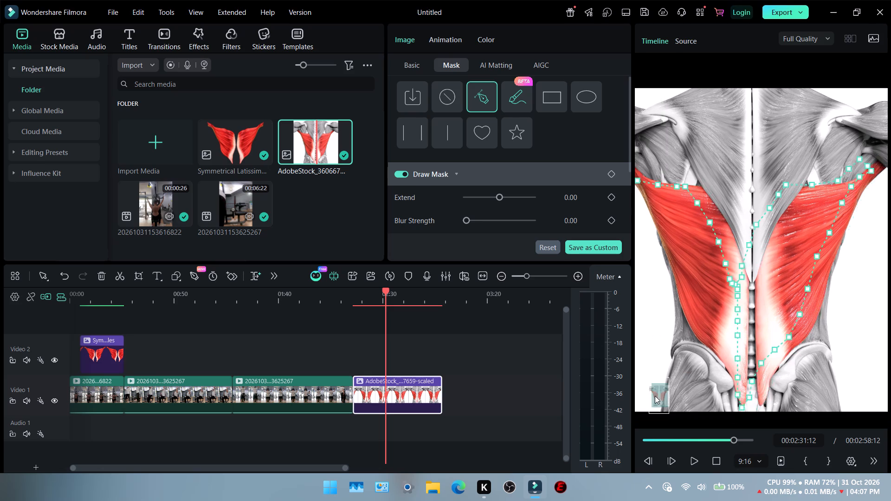
drag(655, 396, 653, 393)
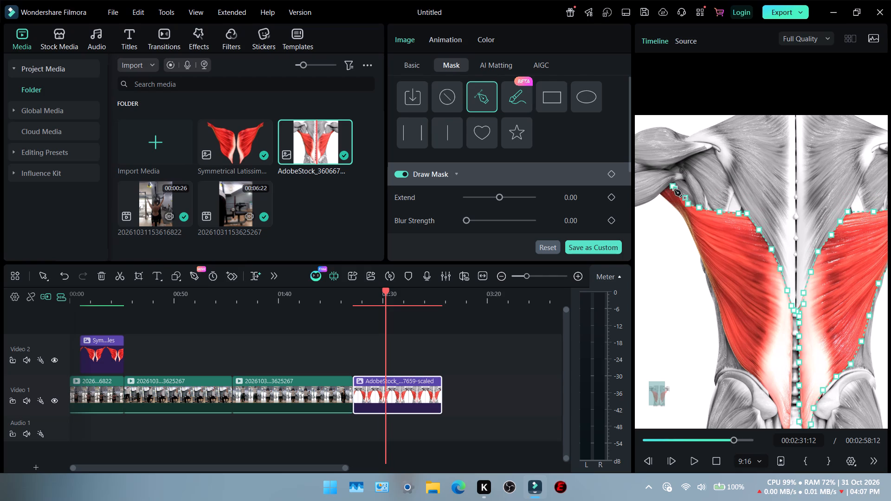
click(674, 190)
click(671, 186)
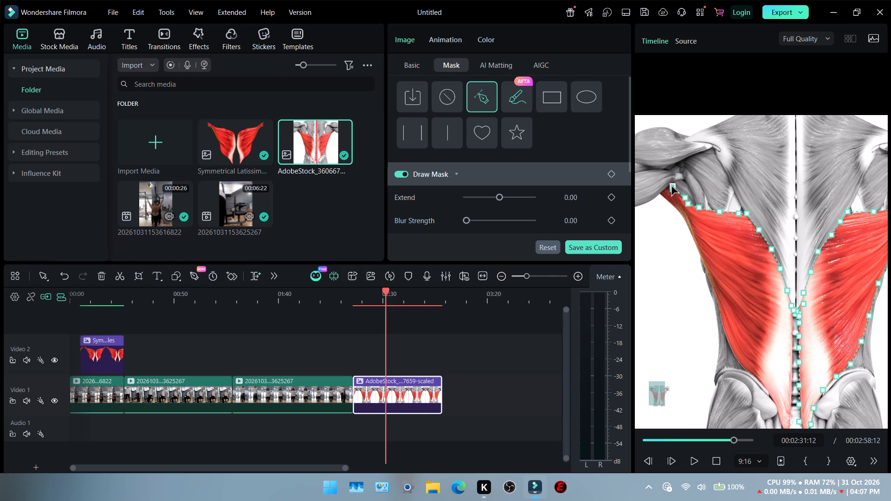
click(667, 184)
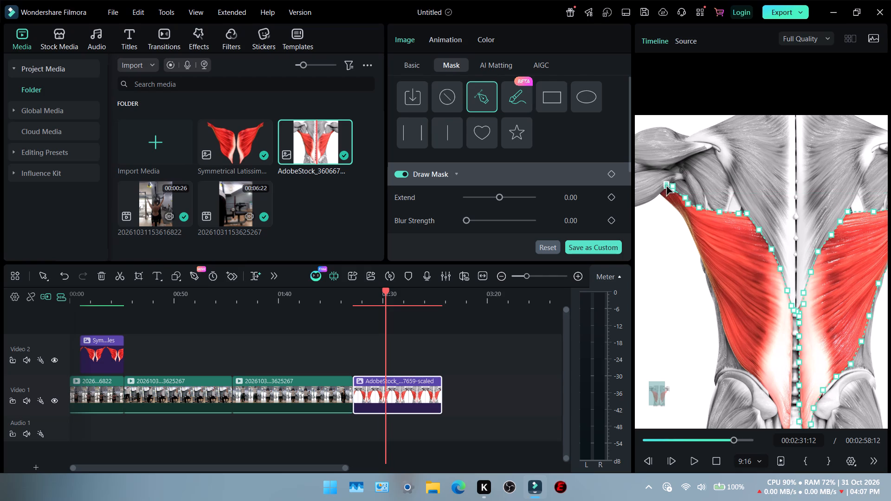
click(666, 186)
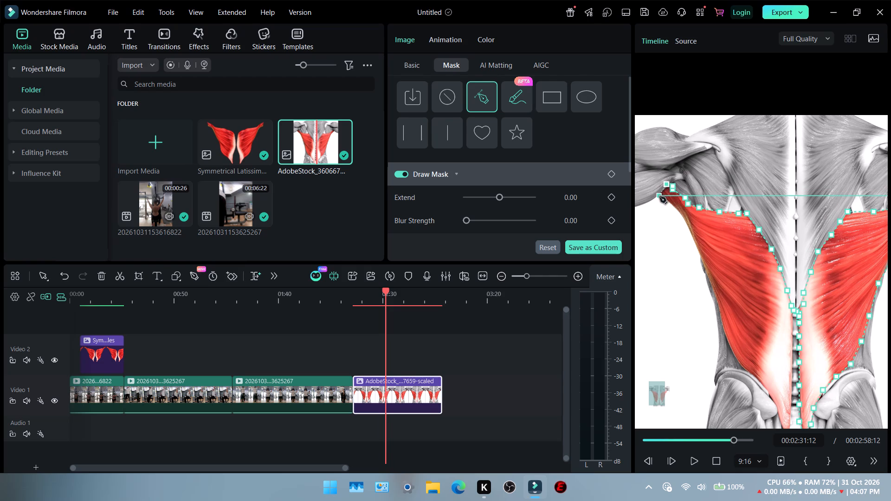
click(659, 197)
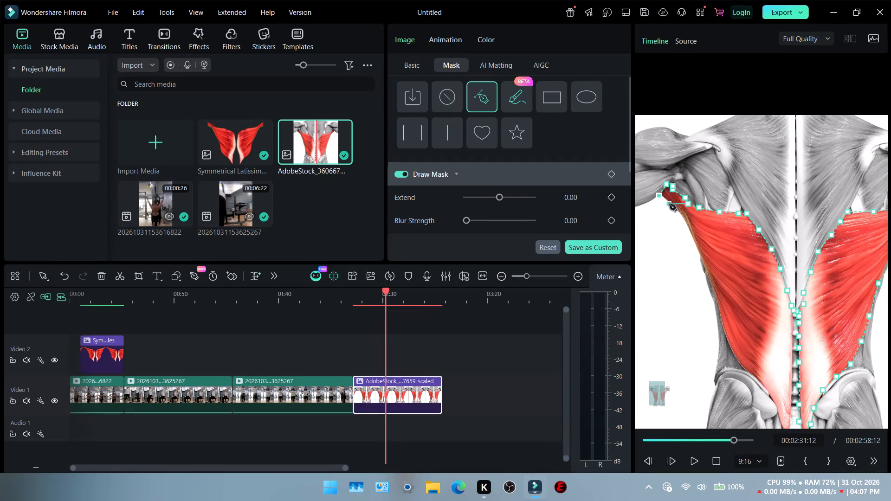
click(669, 204)
click(678, 212)
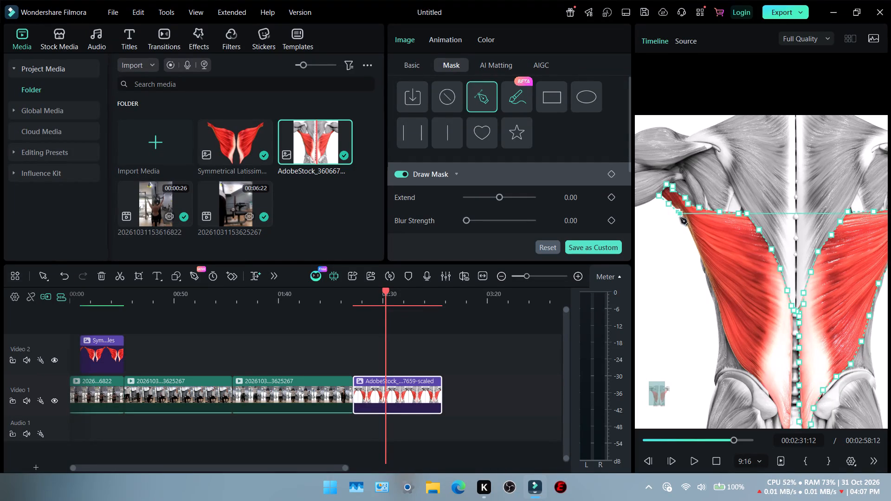
Continue the mask path down the left-hand latissimus's outer edge to the waist and inward along the hip.
click(689, 233)
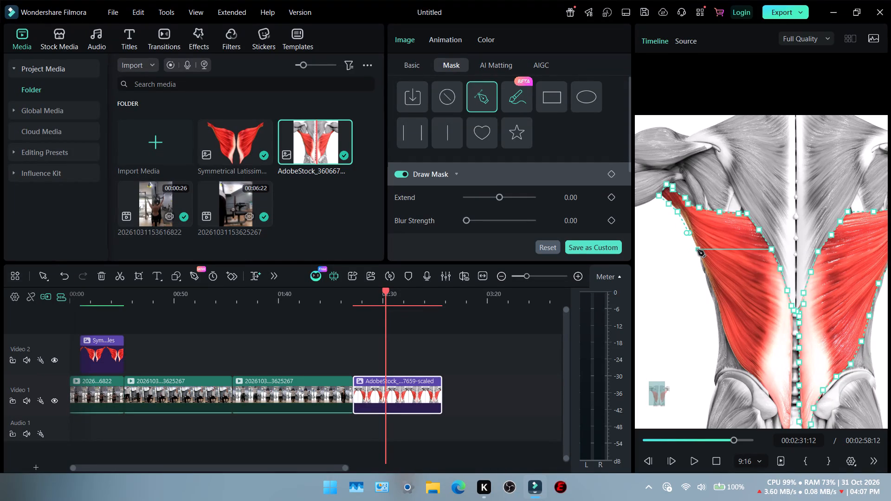
click(697, 250)
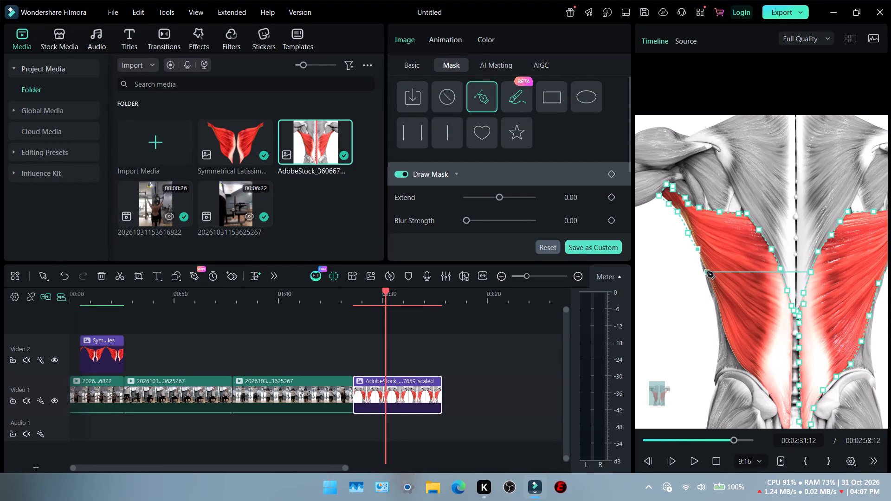
click(707, 271)
double_click(713, 294)
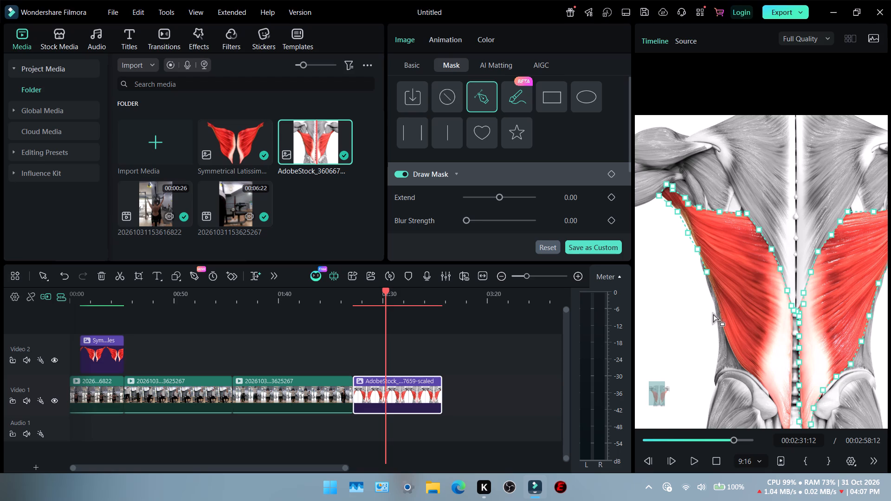
click(708, 272)
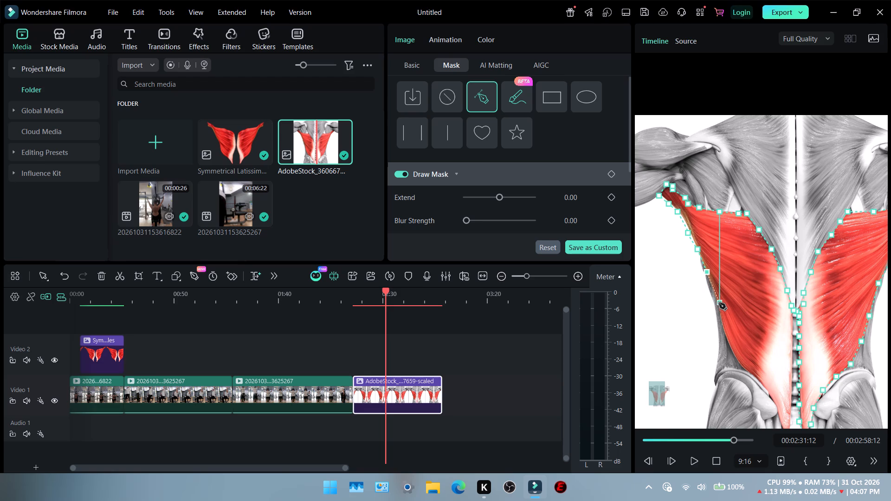
click(719, 303)
click(725, 337)
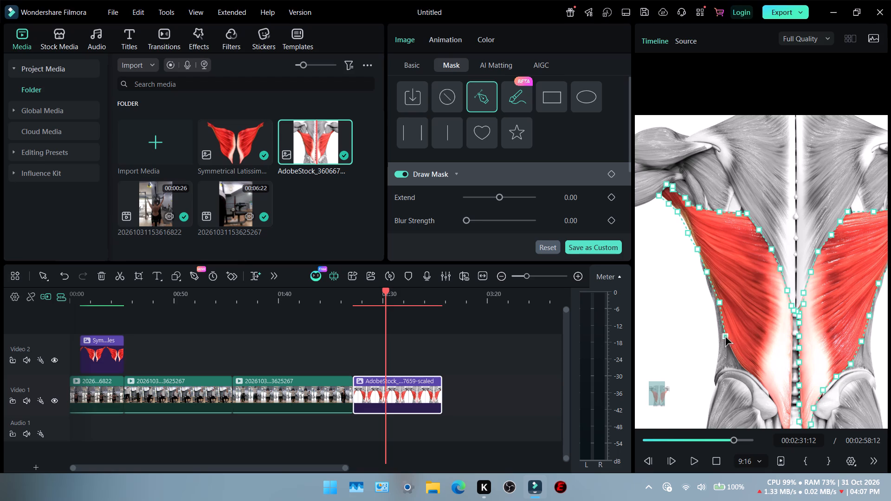
click(735, 361)
click(748, 372)
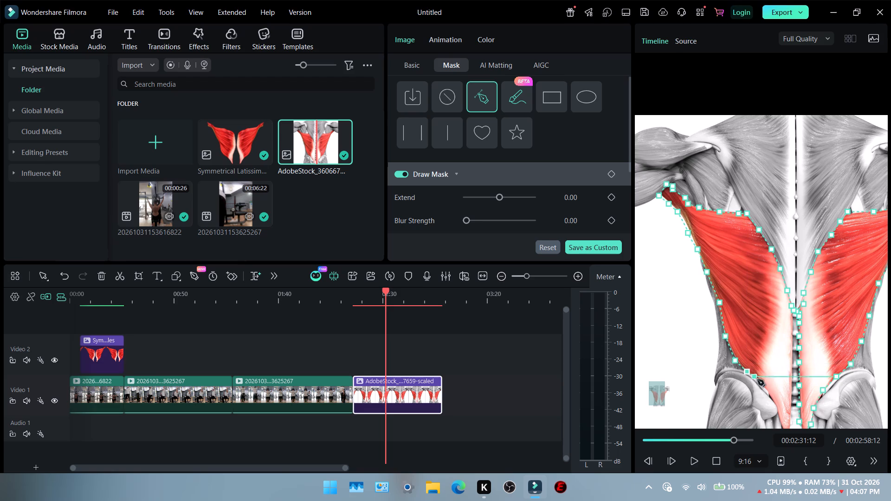
click(762, 385)
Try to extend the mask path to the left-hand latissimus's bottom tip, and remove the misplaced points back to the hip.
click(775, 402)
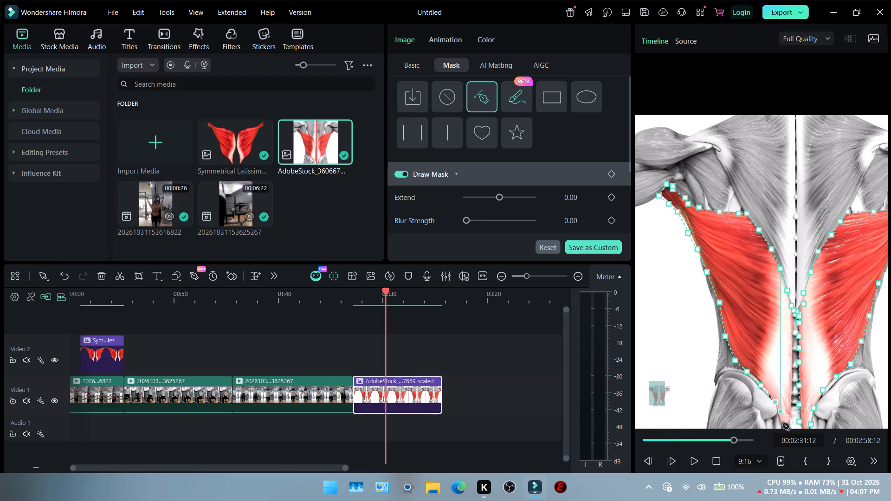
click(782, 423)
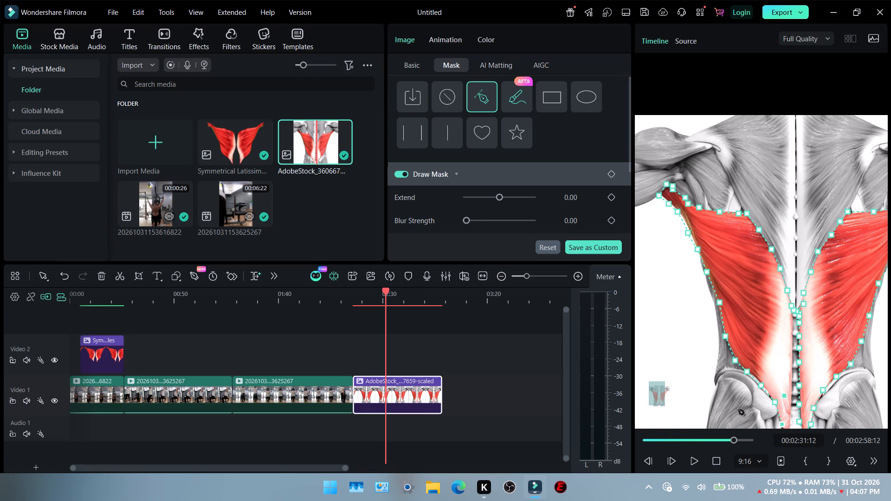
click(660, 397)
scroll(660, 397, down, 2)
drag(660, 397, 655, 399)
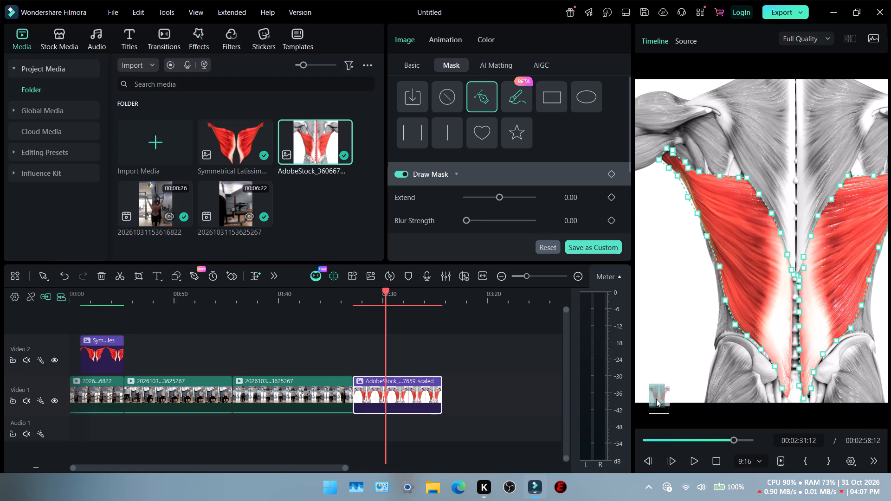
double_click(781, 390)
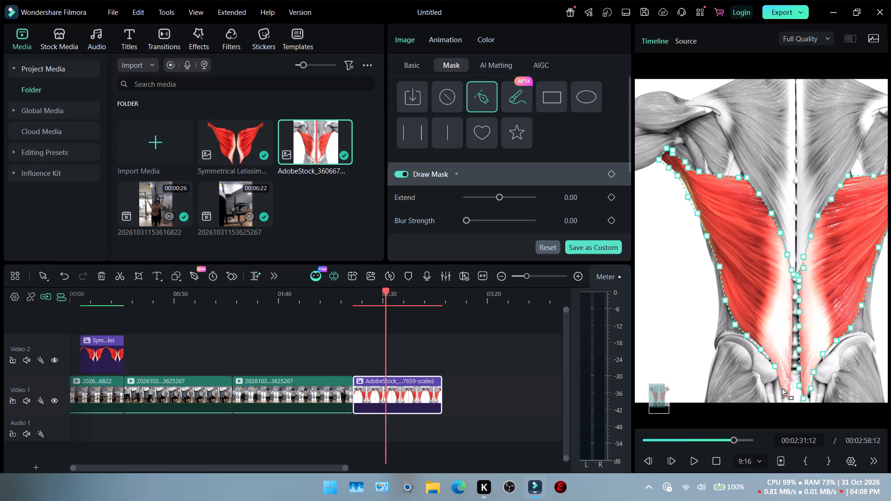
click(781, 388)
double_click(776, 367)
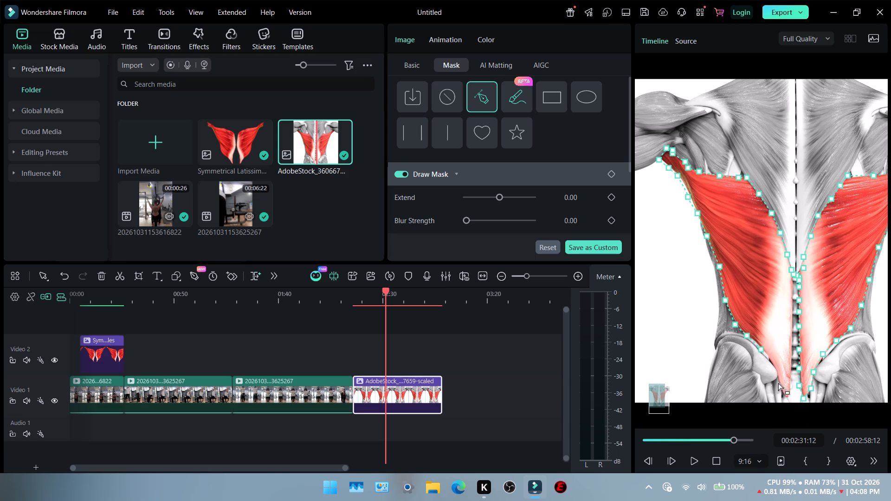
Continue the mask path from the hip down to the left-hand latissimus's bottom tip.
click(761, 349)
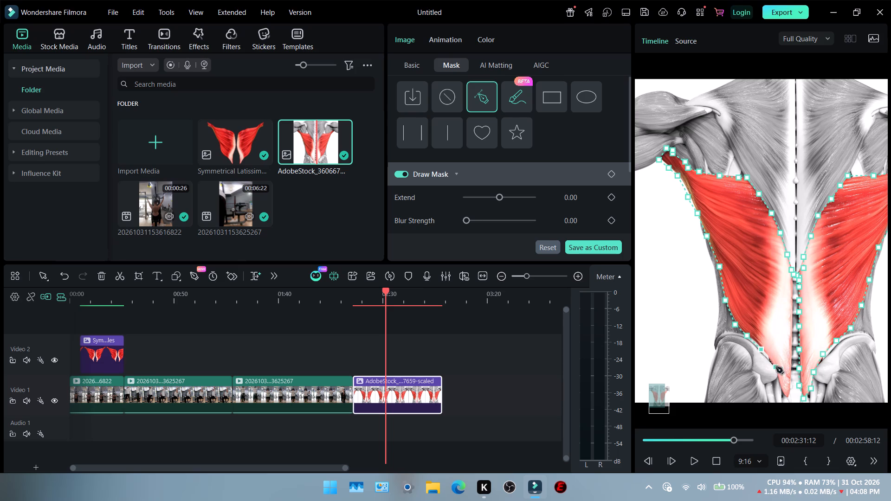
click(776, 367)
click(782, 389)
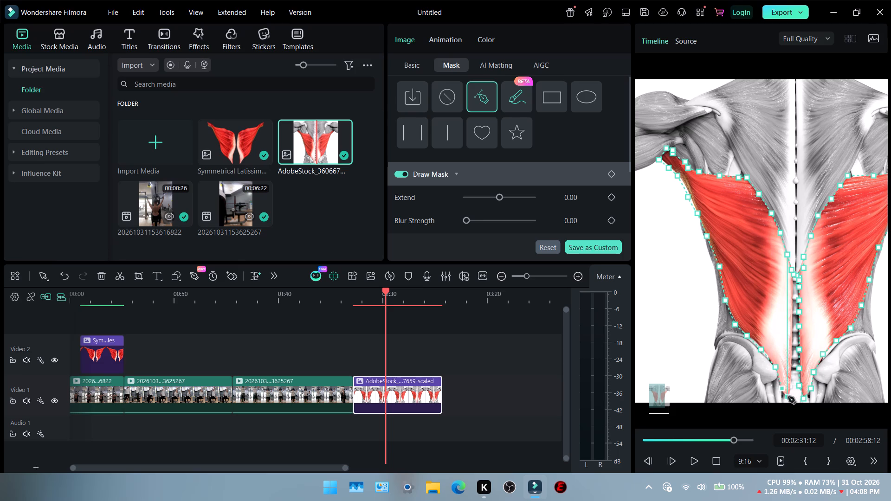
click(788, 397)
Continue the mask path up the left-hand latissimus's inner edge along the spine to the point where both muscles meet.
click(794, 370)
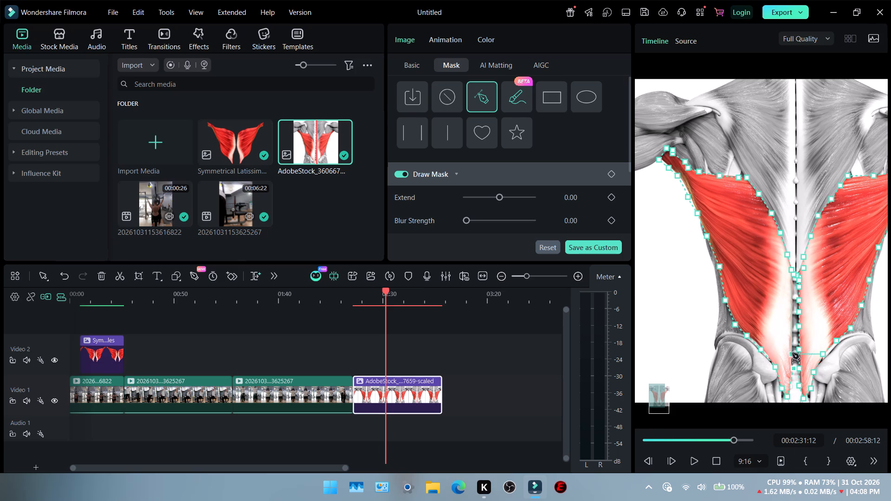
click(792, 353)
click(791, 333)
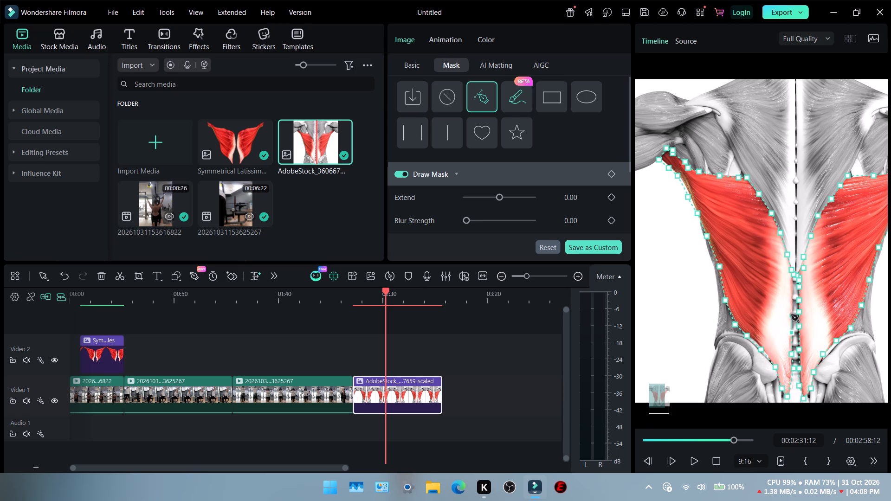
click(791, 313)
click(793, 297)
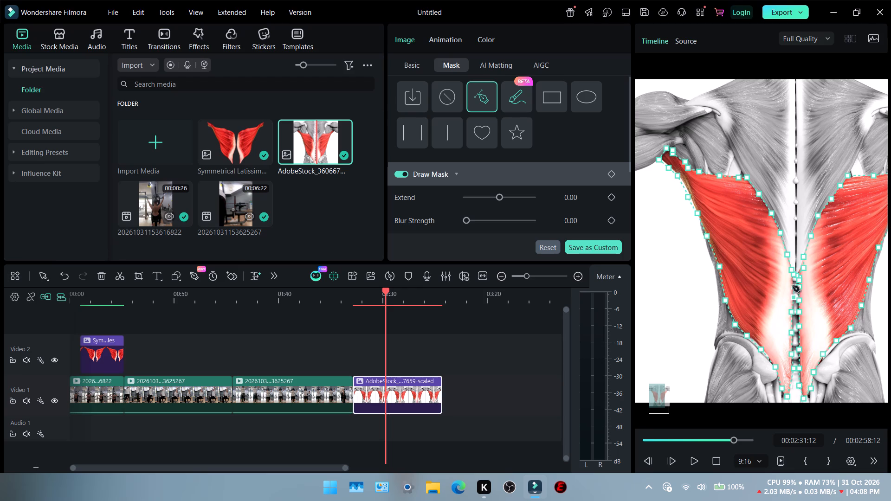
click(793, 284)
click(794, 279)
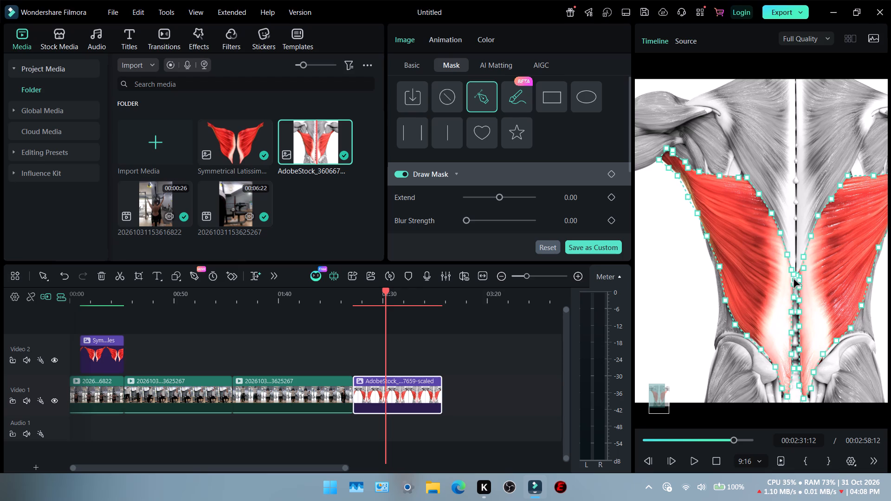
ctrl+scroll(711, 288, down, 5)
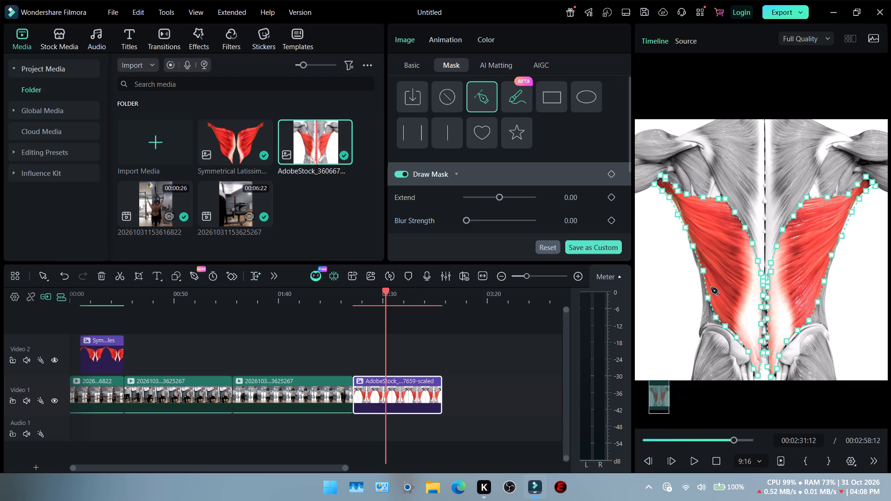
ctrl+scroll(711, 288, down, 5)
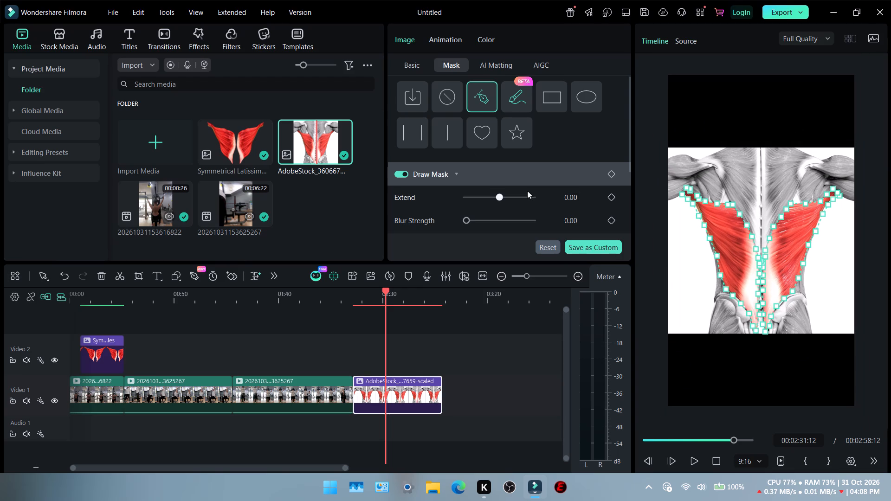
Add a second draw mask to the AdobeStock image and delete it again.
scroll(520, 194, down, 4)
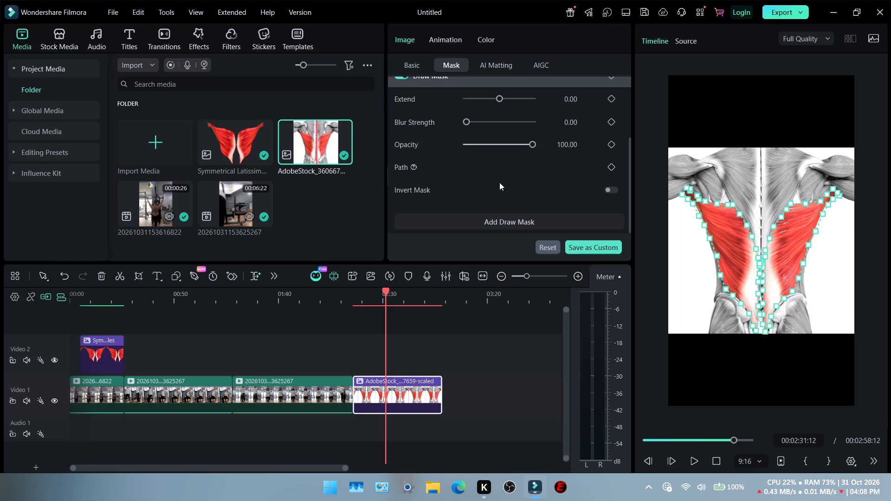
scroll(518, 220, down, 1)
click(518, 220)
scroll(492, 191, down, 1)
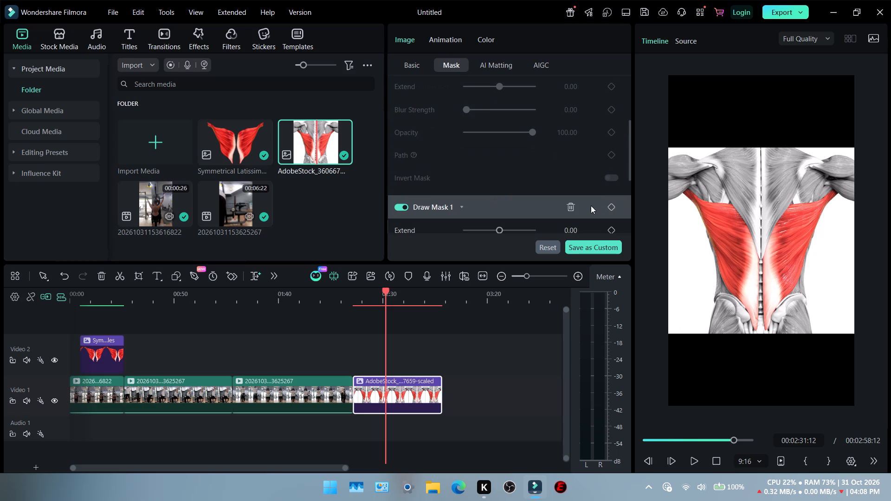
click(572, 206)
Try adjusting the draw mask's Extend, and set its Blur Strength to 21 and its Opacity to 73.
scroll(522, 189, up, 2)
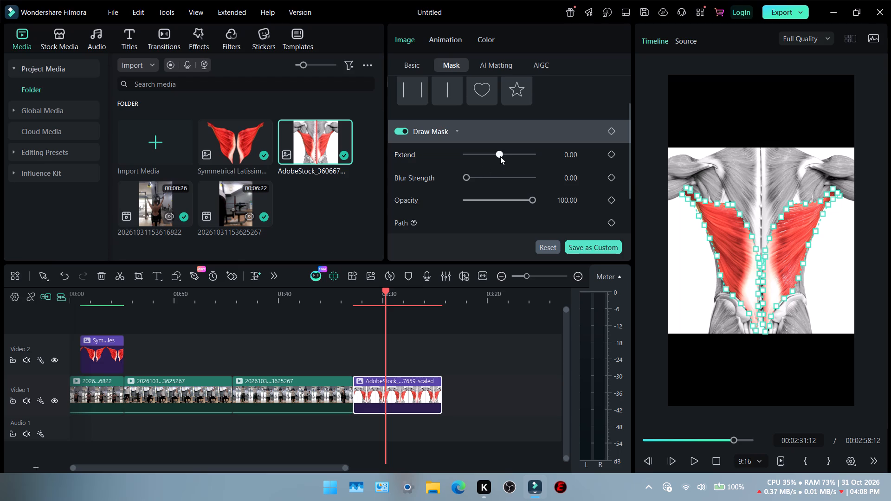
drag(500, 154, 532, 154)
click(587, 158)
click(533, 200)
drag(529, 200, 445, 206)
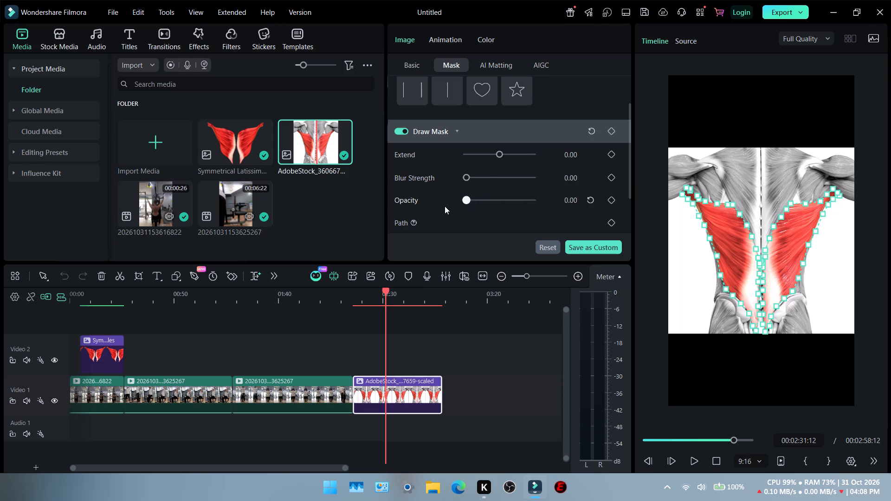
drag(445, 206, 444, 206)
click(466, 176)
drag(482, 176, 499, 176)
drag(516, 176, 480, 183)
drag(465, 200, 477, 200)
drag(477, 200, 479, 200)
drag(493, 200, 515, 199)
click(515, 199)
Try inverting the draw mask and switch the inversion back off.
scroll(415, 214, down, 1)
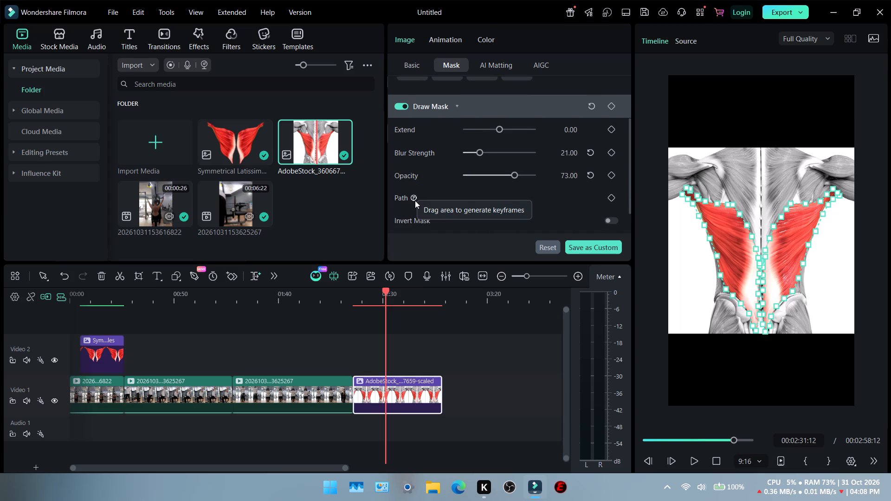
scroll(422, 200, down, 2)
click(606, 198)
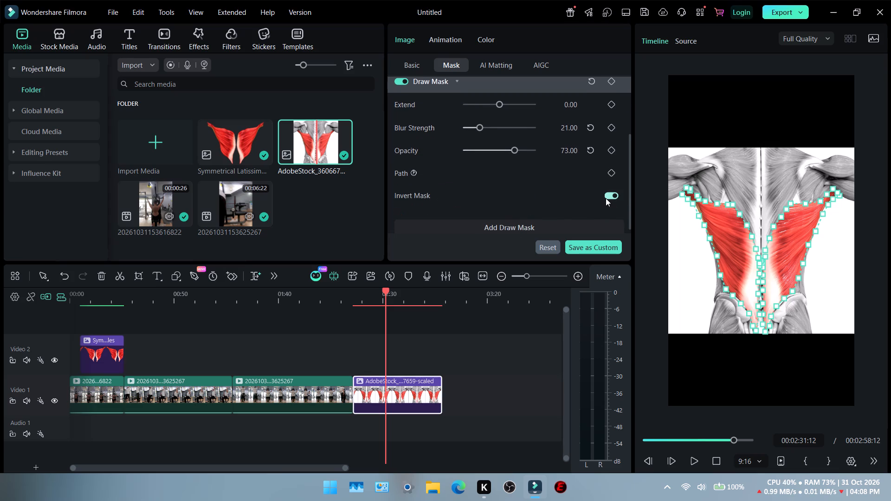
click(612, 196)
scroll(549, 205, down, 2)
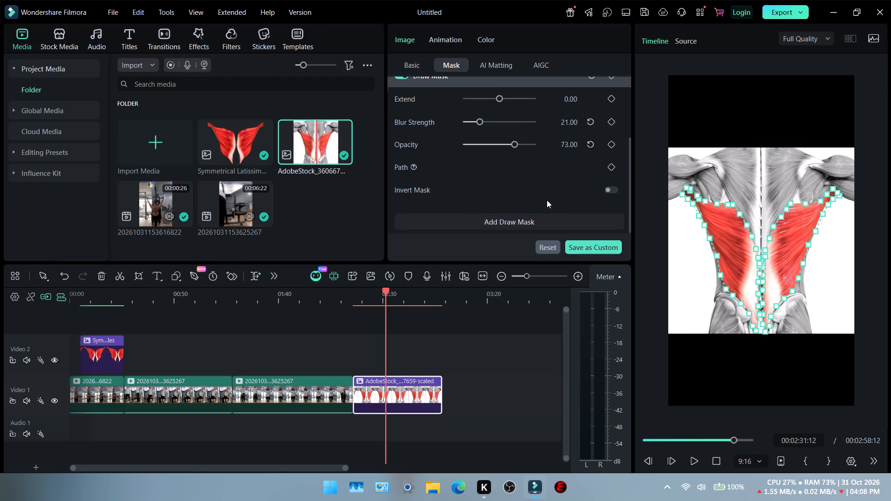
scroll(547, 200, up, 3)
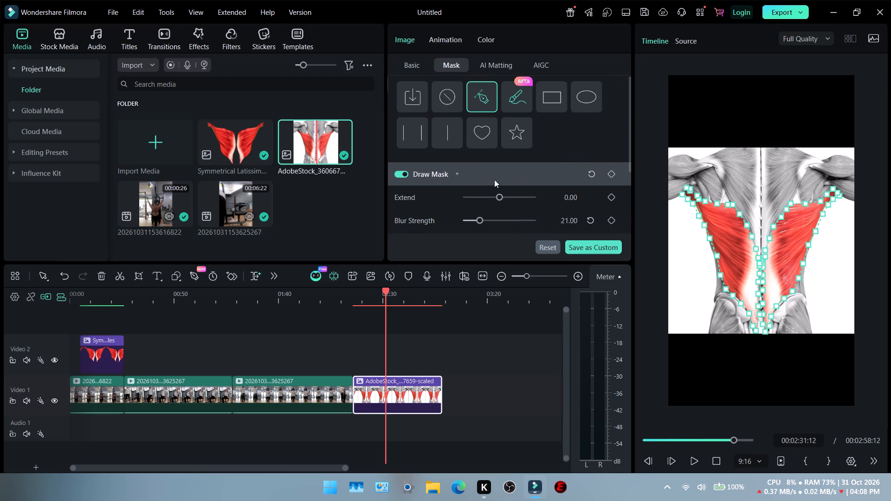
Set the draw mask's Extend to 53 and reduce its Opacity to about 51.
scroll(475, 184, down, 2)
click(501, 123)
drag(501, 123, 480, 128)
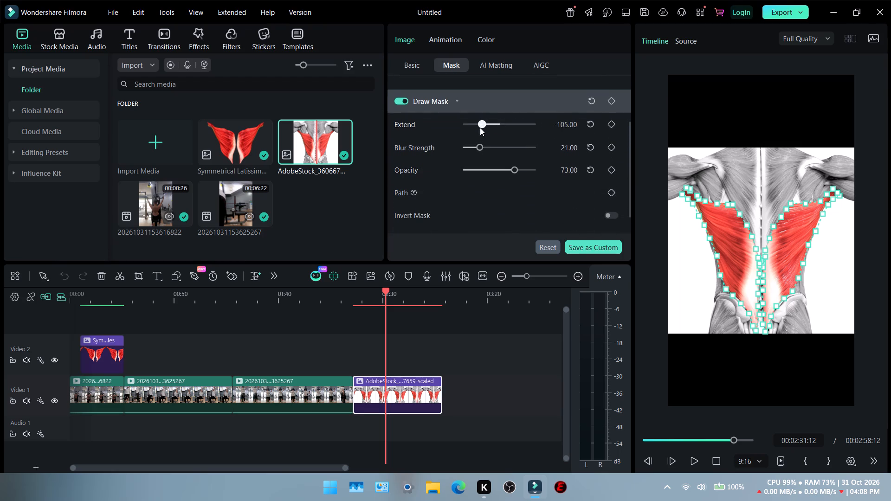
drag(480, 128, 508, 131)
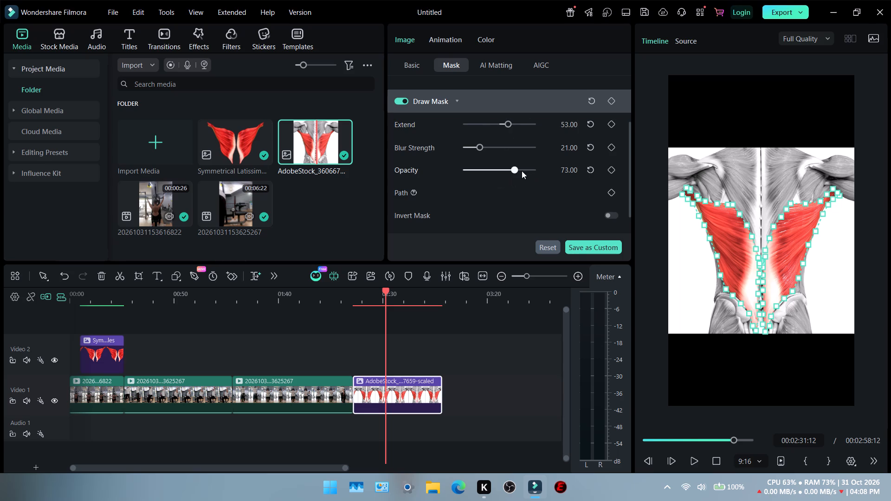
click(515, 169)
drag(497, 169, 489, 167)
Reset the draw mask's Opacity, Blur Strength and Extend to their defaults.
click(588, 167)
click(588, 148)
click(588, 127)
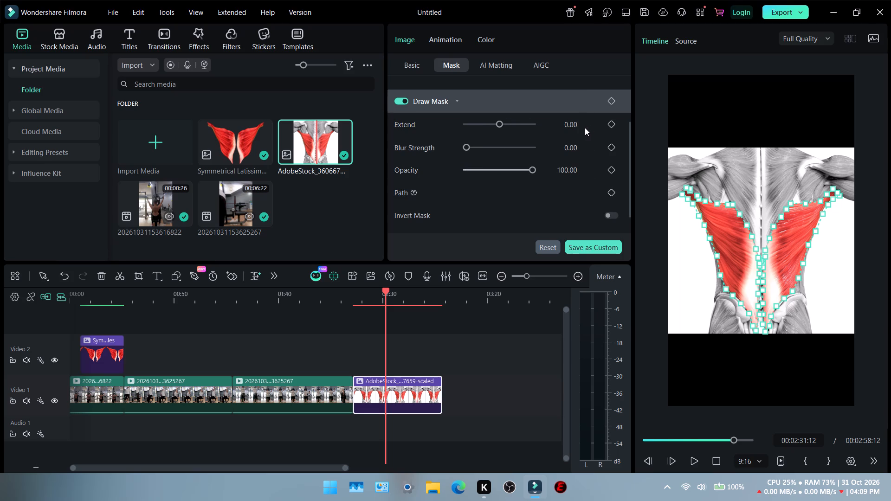
Switch the draw mask off and on repeatedly to compare the image with and without it, leaving it off.
click(404, 98)
click(404, 98)
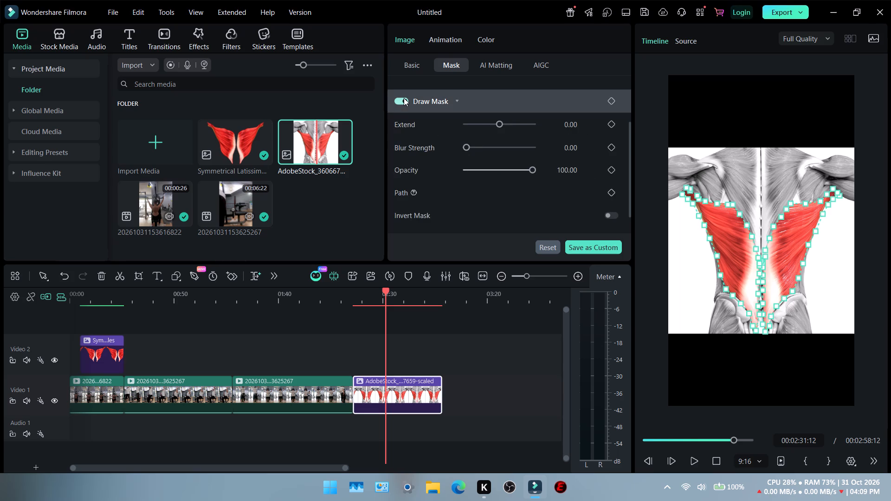
click(404, 98)
click(404, 98)
double_click(404, 98)
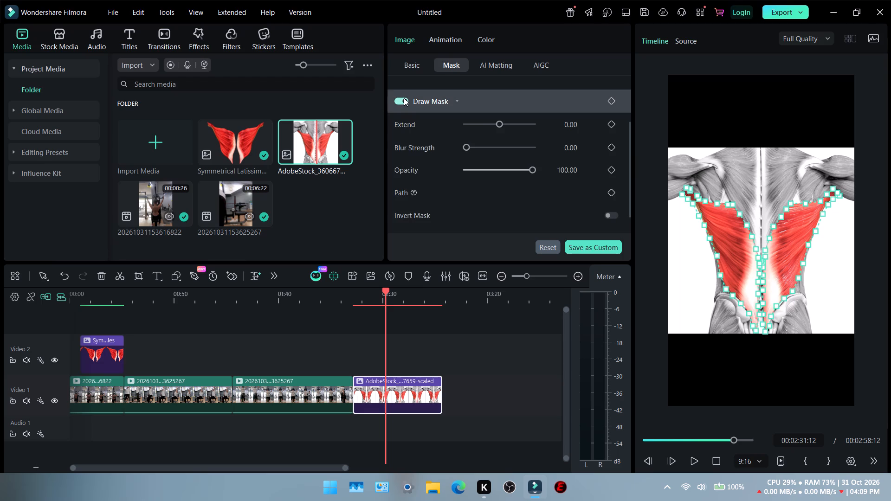
click(404, 98)
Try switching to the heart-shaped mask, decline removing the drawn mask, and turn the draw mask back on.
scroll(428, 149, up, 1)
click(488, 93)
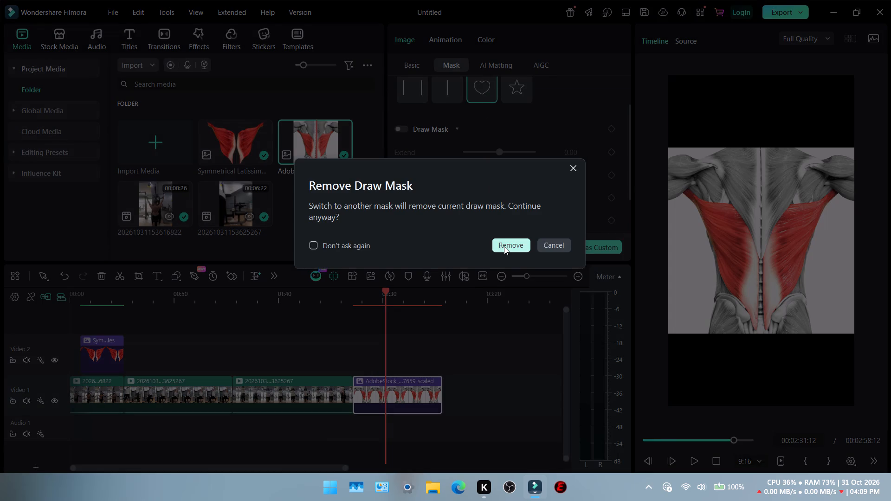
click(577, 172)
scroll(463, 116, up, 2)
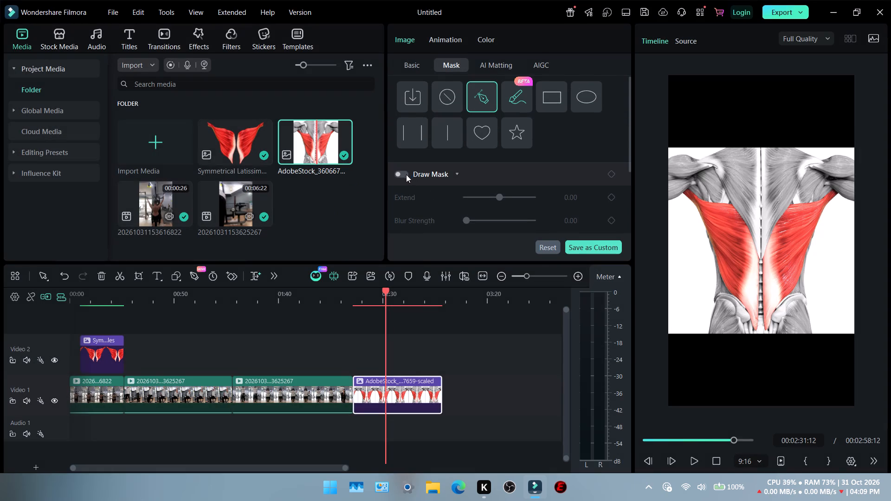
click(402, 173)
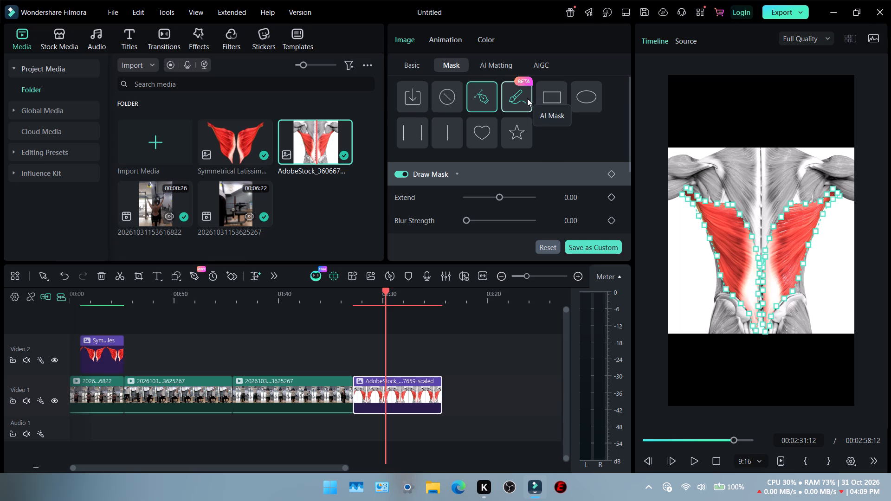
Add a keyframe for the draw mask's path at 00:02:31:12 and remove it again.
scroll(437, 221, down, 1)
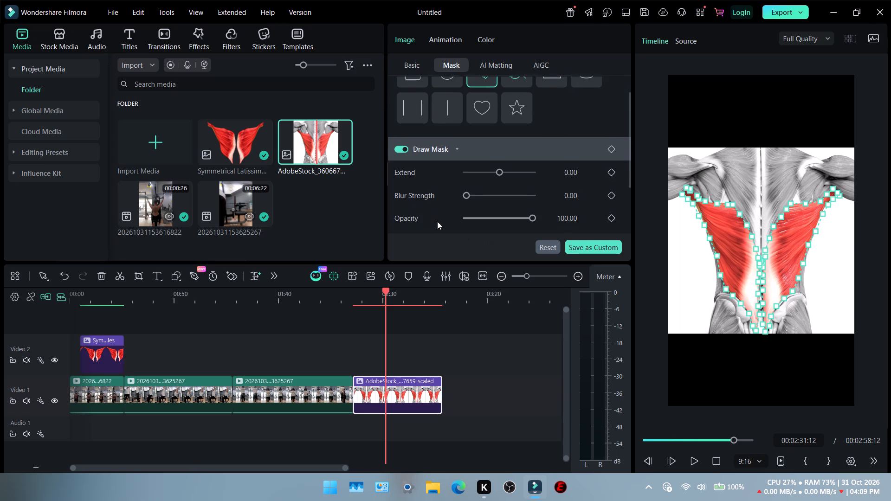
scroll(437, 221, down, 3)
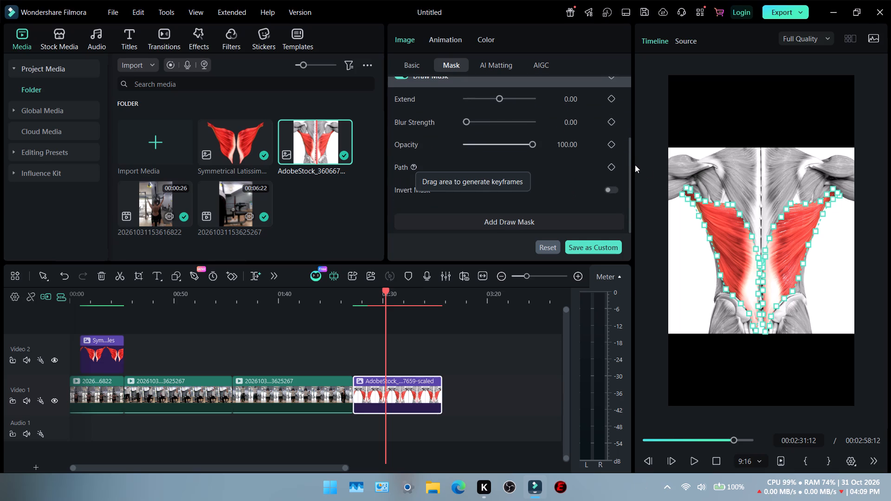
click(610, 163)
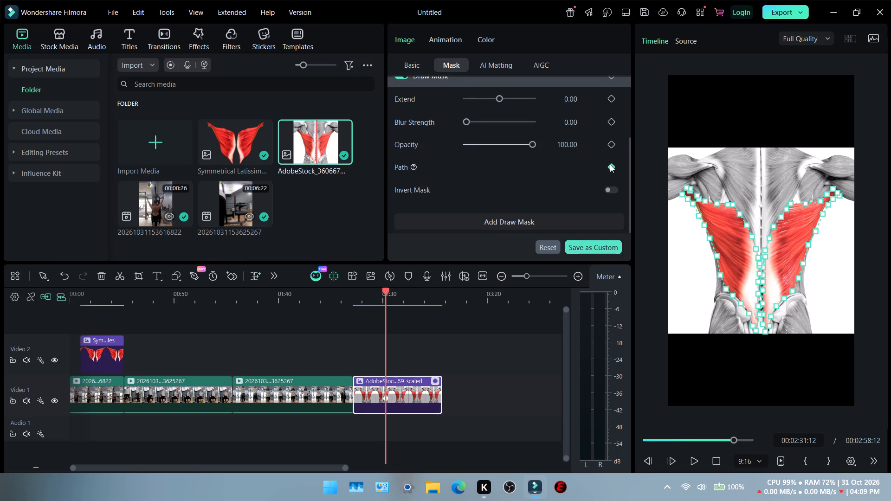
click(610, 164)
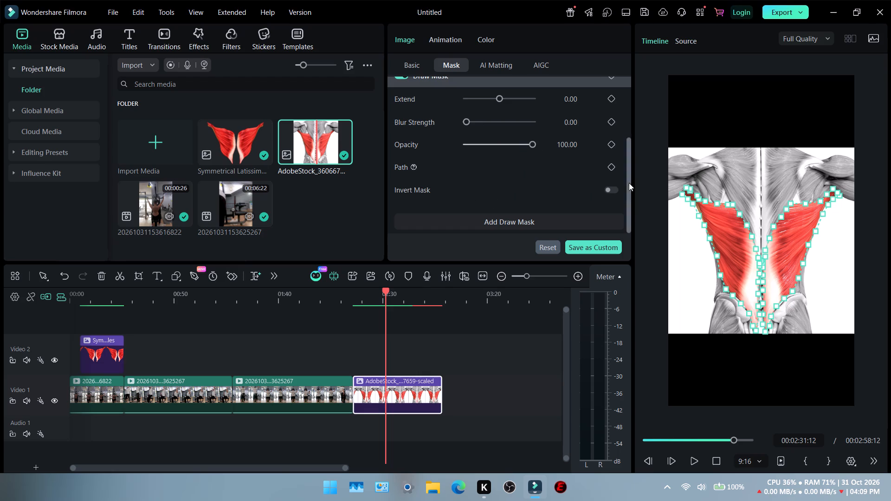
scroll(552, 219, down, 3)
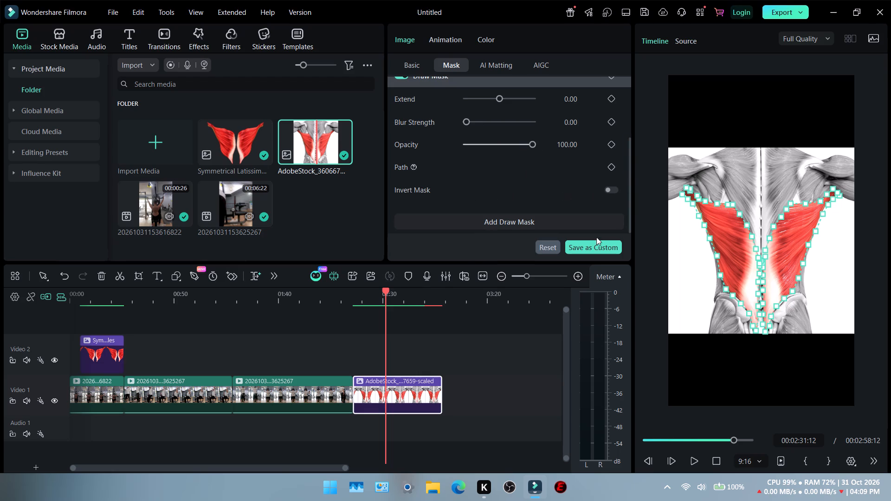
scroll(512, 162, up, 4)
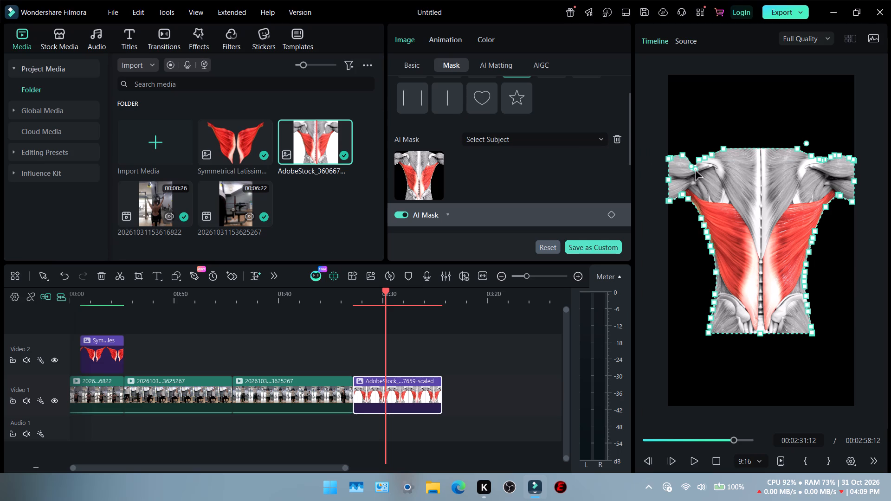
drag(696, 171, 713, 201)
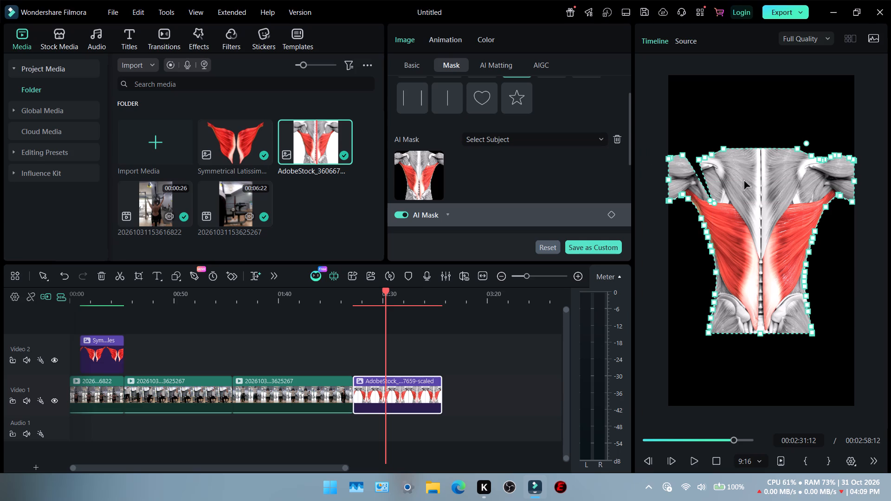
scroll(555, 181, down, 5)
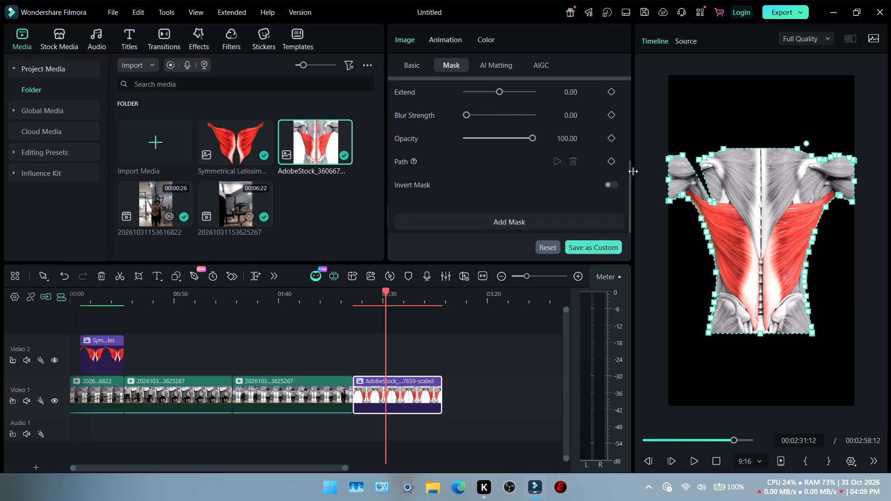
ctrl+scroll(704, 191, up, 7)
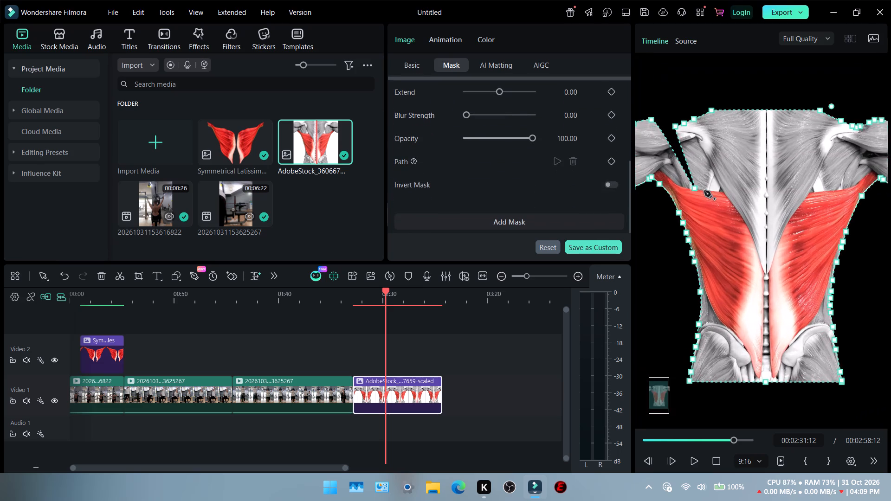
ctrl+scroll(704, 191, up, 3)
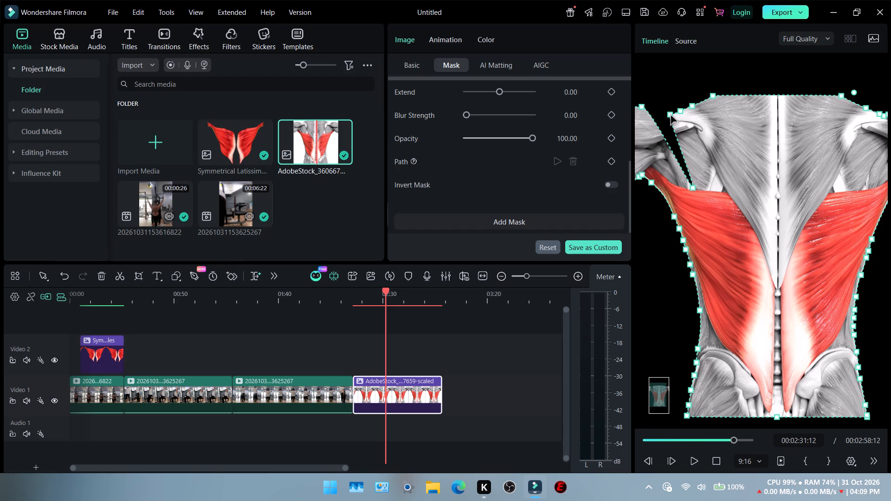
click(671, 116)
drag(671, 116, 731, 186)
drag(682, 110, 696, 137)
drag(701, 143, 711, 160)
drag(720, 173, 735, 212)
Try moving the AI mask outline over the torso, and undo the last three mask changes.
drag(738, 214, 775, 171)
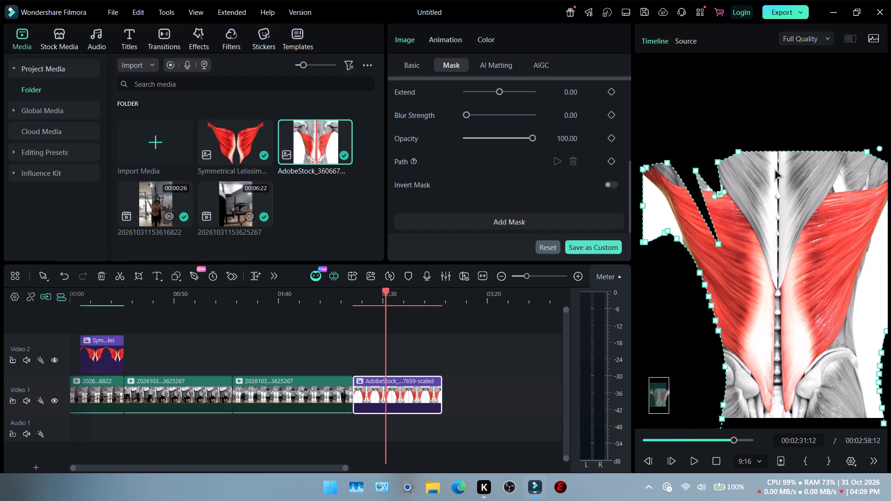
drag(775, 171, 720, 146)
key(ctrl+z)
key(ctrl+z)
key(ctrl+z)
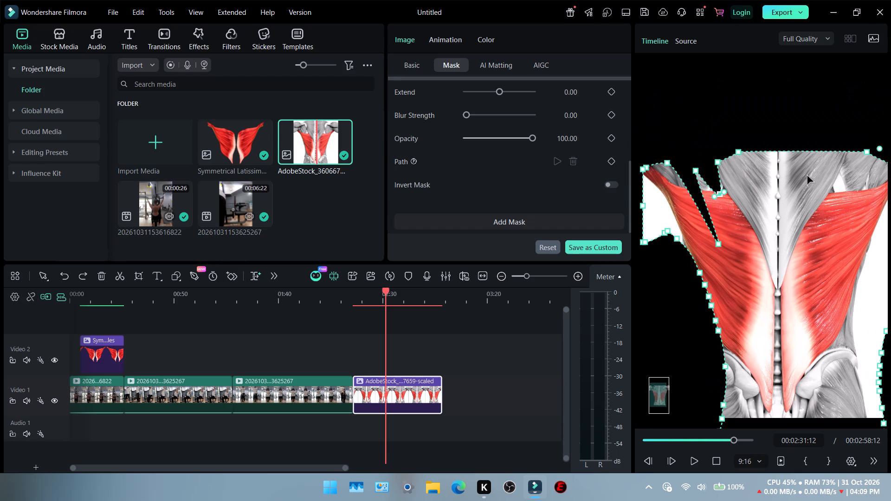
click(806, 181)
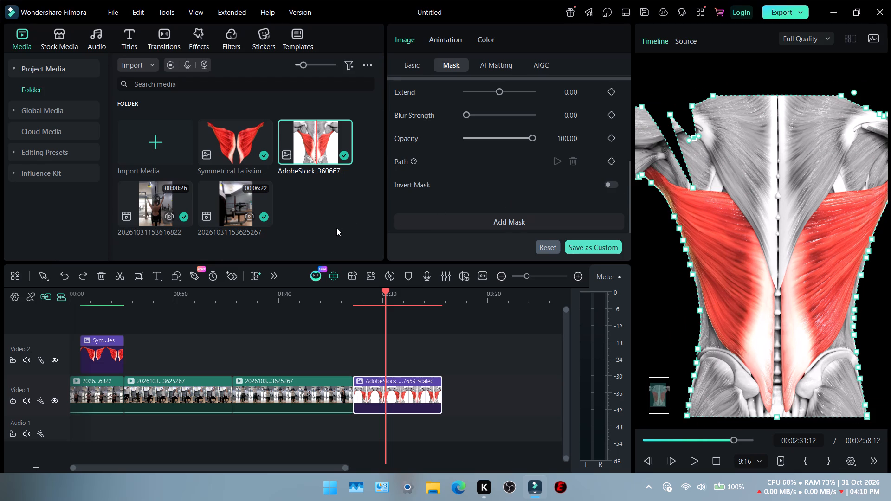
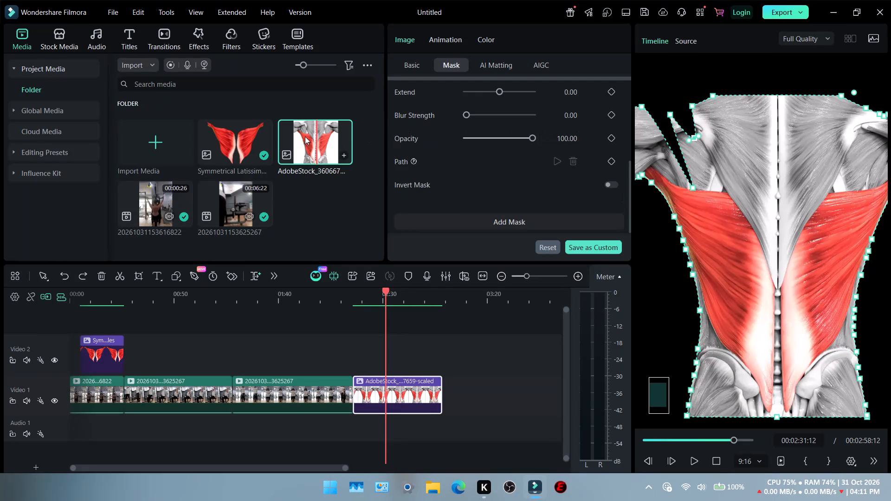
Delete the AdobeStock muscle image from the project media, removing its clip from the timeline as well.
click(305, 136)
key(Delete)
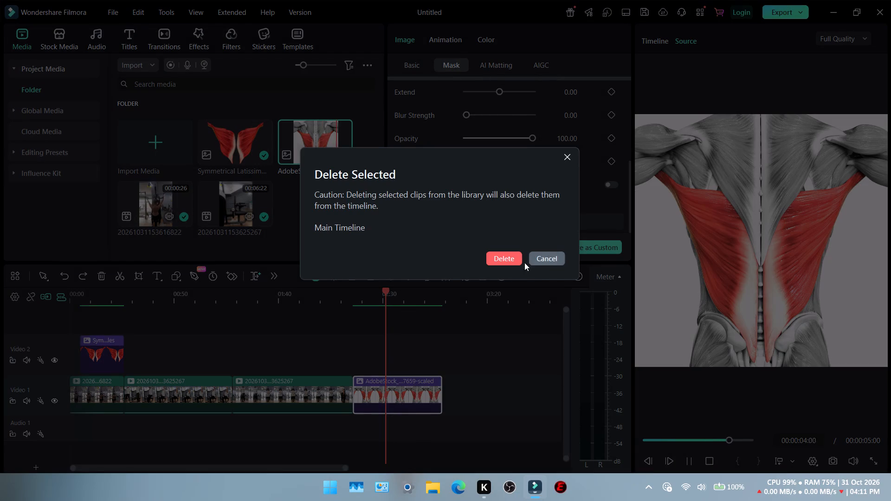
double_click(510, 260)
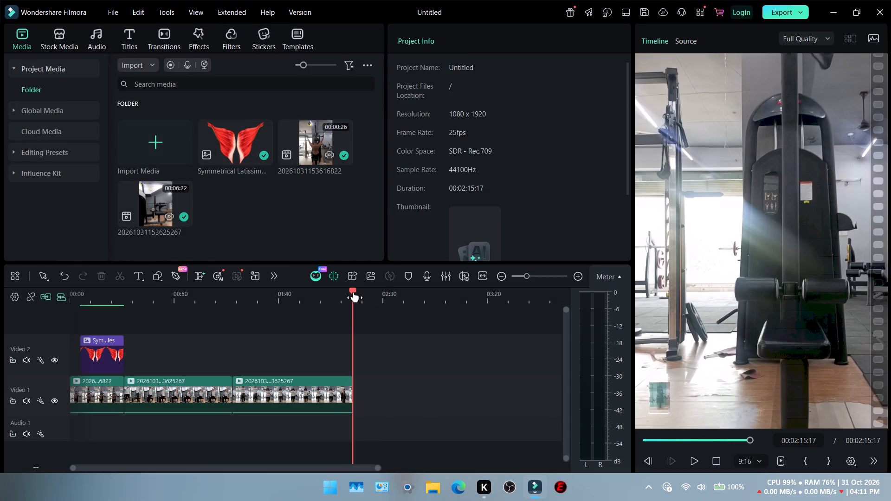
Examine the opening two seconds of the first gym clip frame by frame, and return the playhead to the start.
drag(353, 291, 19, 337)
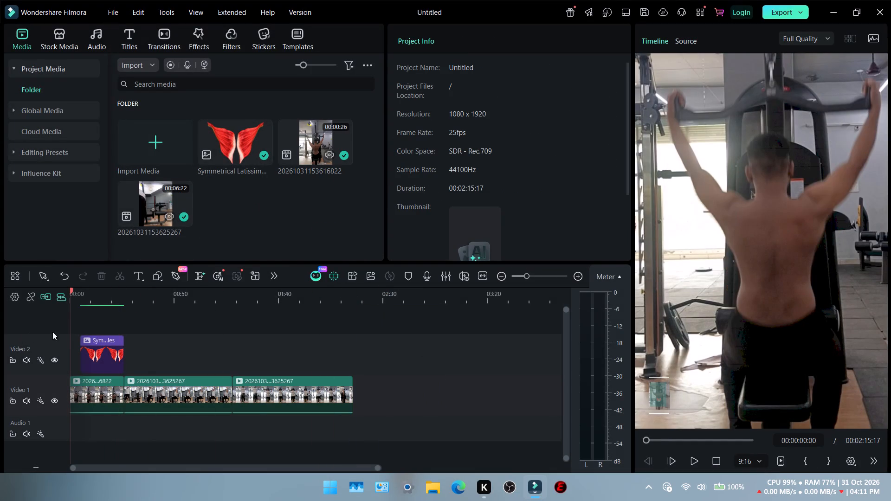
scroll(80, 327, right, 1)
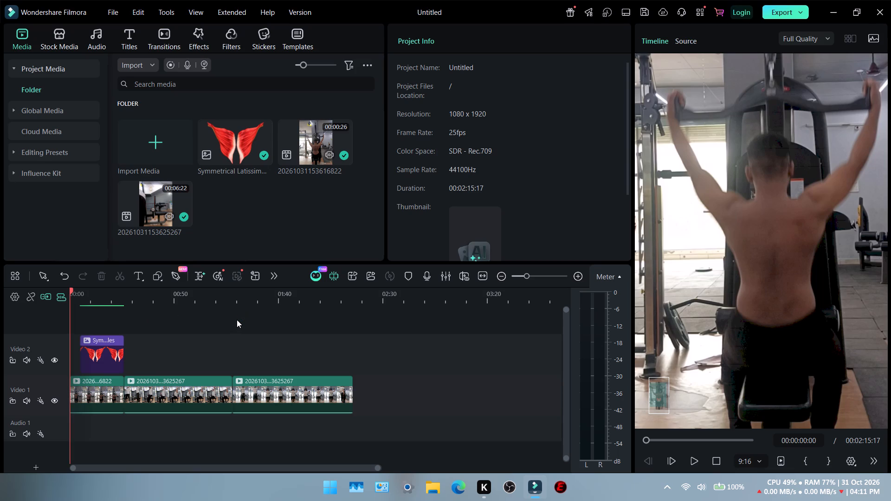
click(237, 320)
key(Right)
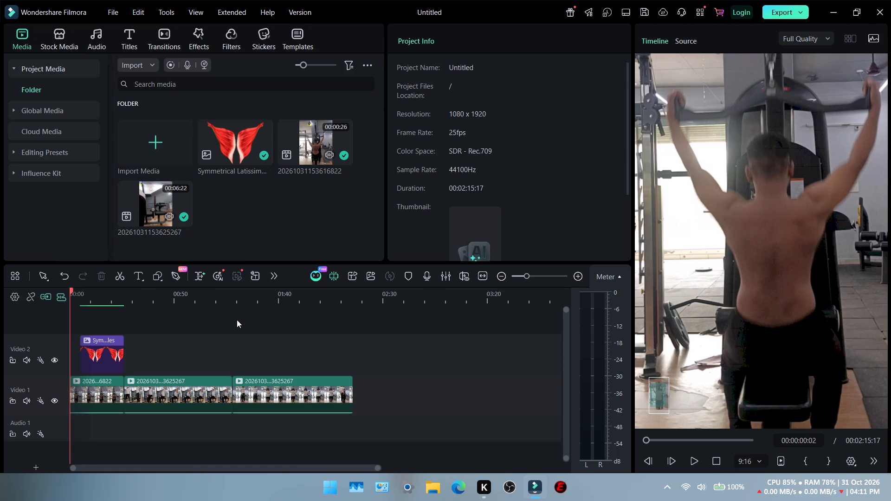
key(Right)
key(Right)
key(Right)
key(Right)
key(Right)
key(Right)
key(Right)
key(Right)
key(Right)
key(Right)
key(Right)
key(Right)
key(Right)
key(Right)
key(Right)
key(Right)
key(Right)
key(Right)
key(Right)
key(Right)
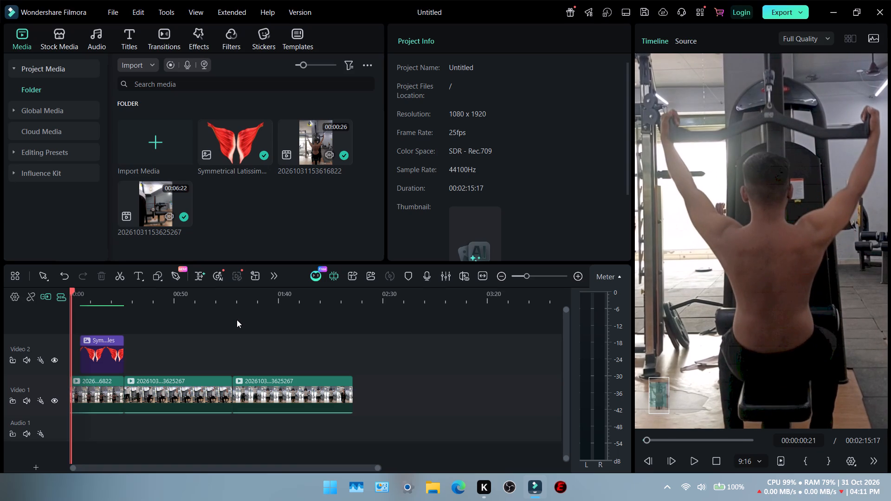
key(Right)
key(Right)
key(Right)
key(Right)
key(Right)
key(Right)
key(Right)
key(Right)
key(Right)
key(Right)
key(Right)
key(Right)
key(Right)
key(Right)
key(Right)
key(Right)
key(Right)
key(Right)
key(Right)
key(Right)
key(Right)
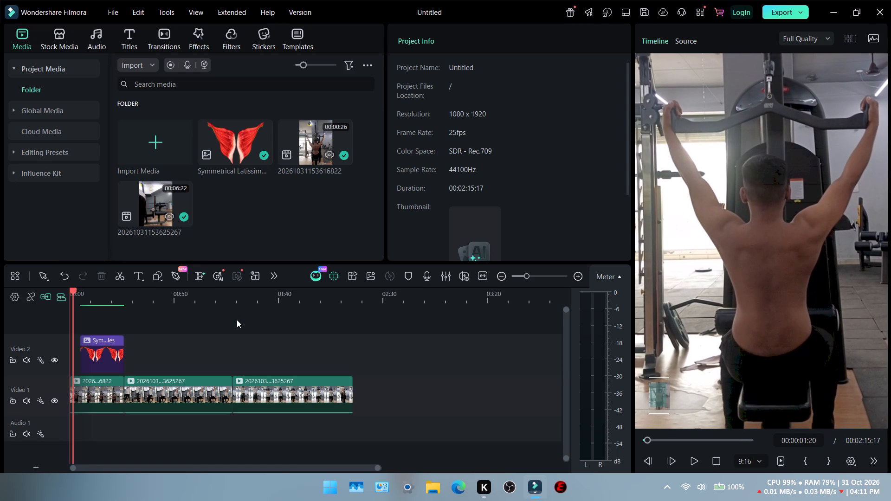
click(73, 289)
drag(73, 289, 49, 295)
drag(49, 295, 16, 300)
ctrl+scroll(90, 342, up, 12)
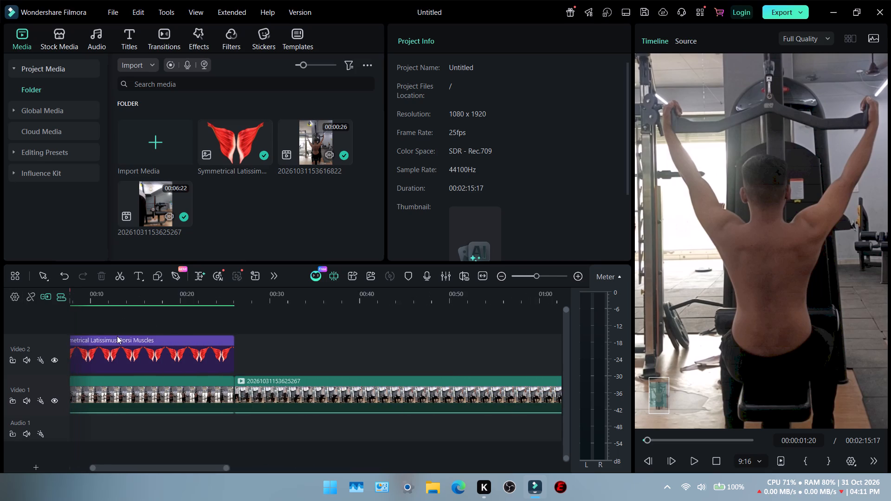
scroll(117, 336, right, 18)
drag(98, 290, 39, 299)
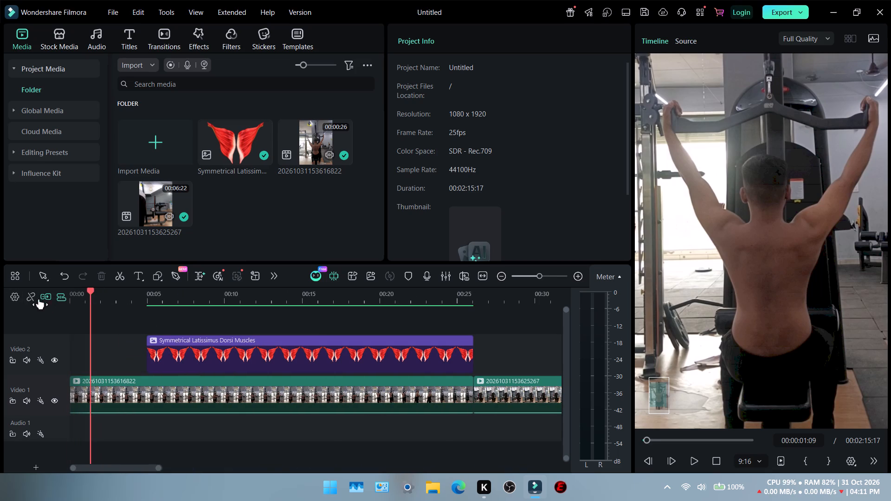
drag(39, 299, 0, 308)
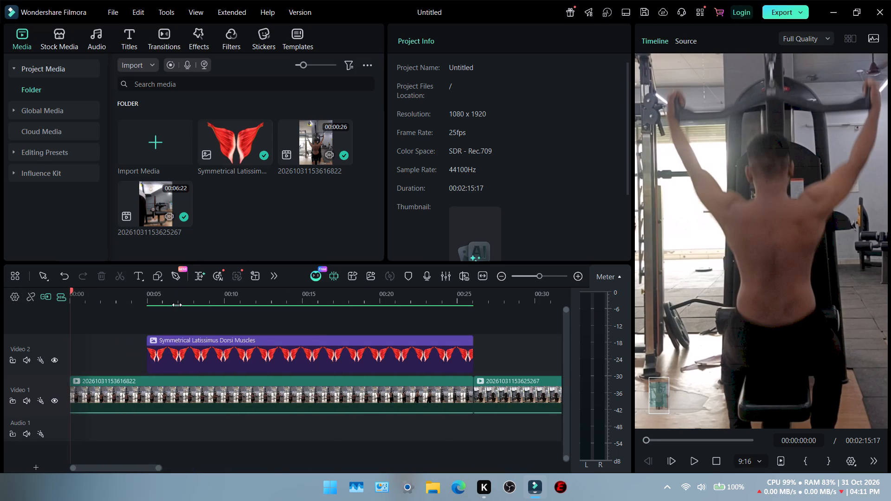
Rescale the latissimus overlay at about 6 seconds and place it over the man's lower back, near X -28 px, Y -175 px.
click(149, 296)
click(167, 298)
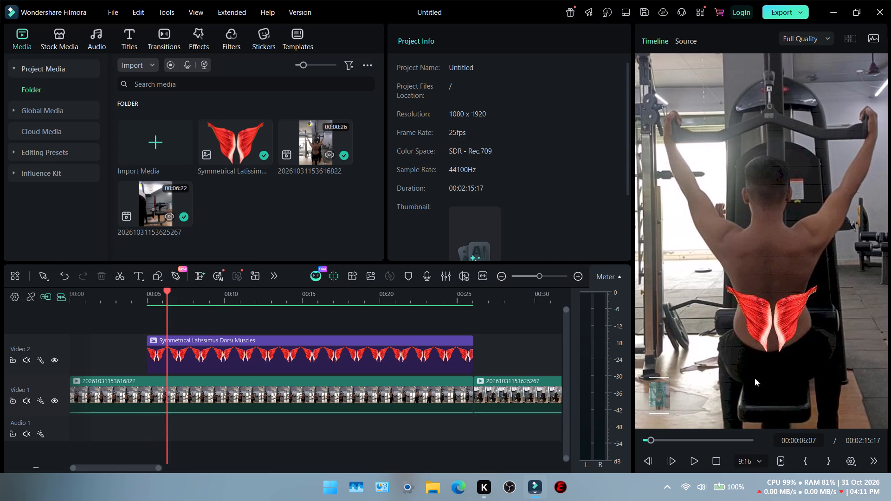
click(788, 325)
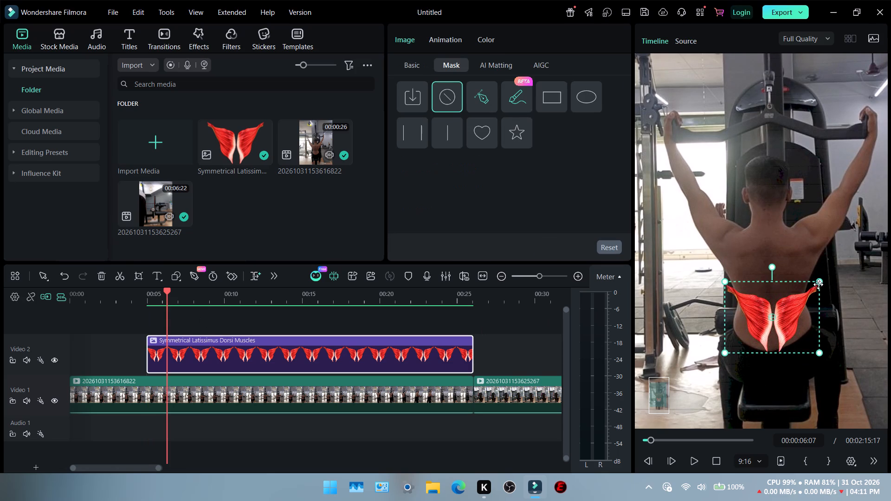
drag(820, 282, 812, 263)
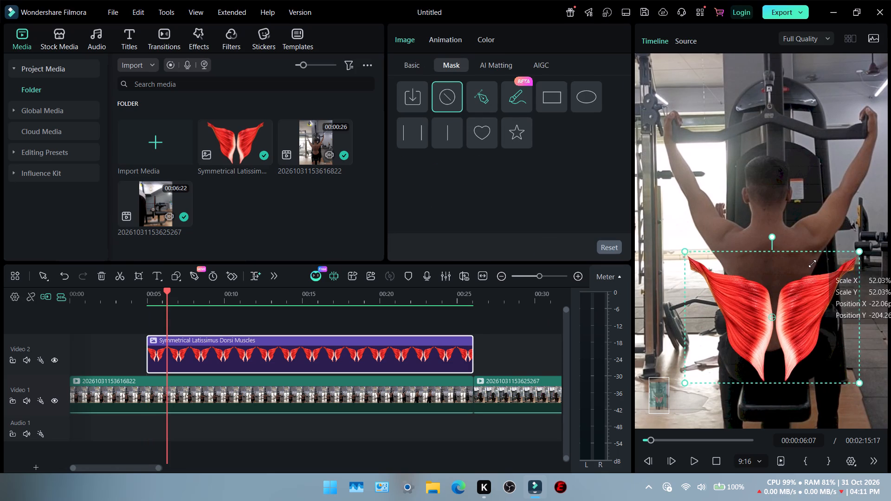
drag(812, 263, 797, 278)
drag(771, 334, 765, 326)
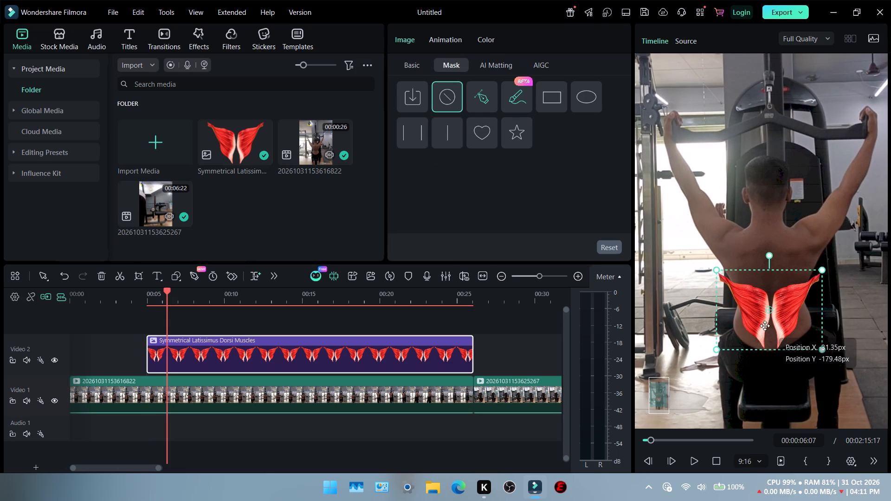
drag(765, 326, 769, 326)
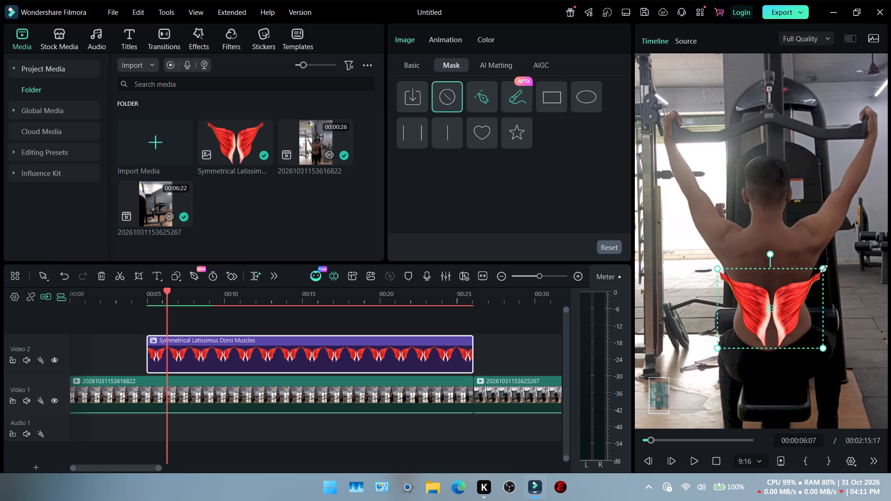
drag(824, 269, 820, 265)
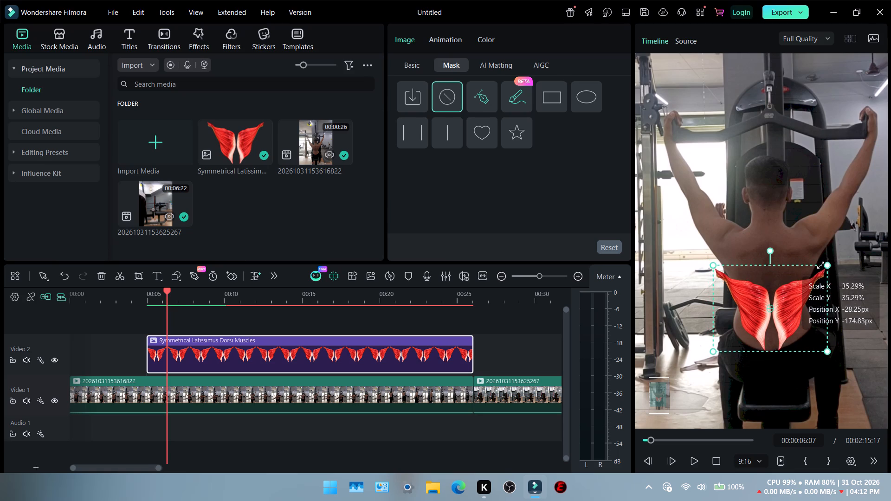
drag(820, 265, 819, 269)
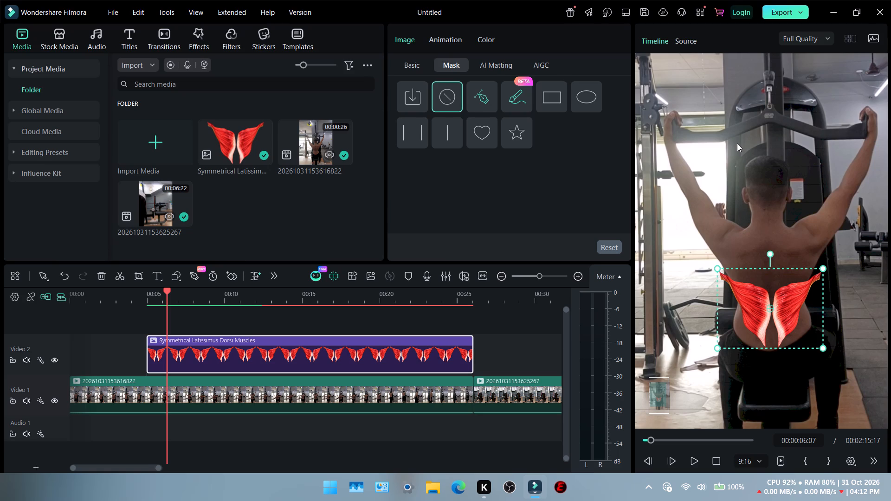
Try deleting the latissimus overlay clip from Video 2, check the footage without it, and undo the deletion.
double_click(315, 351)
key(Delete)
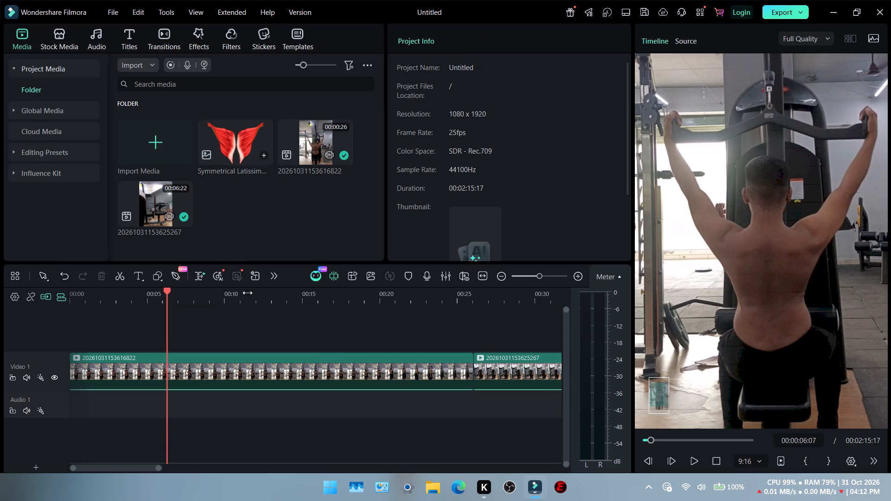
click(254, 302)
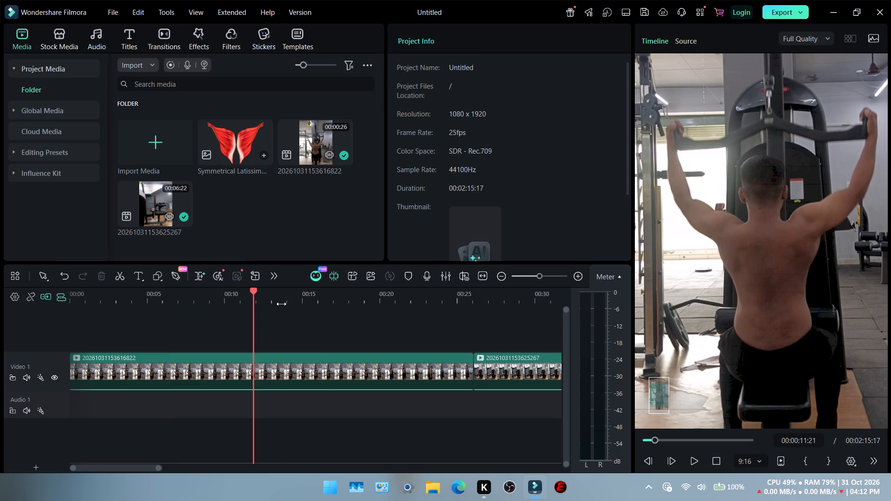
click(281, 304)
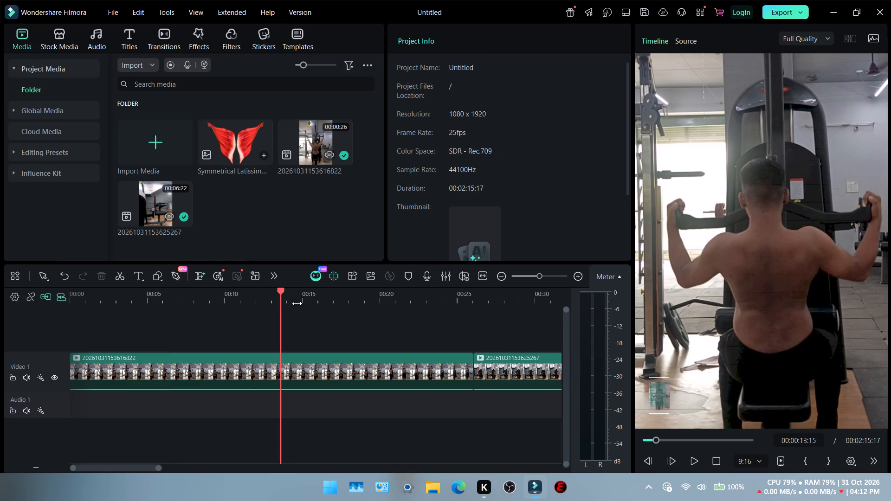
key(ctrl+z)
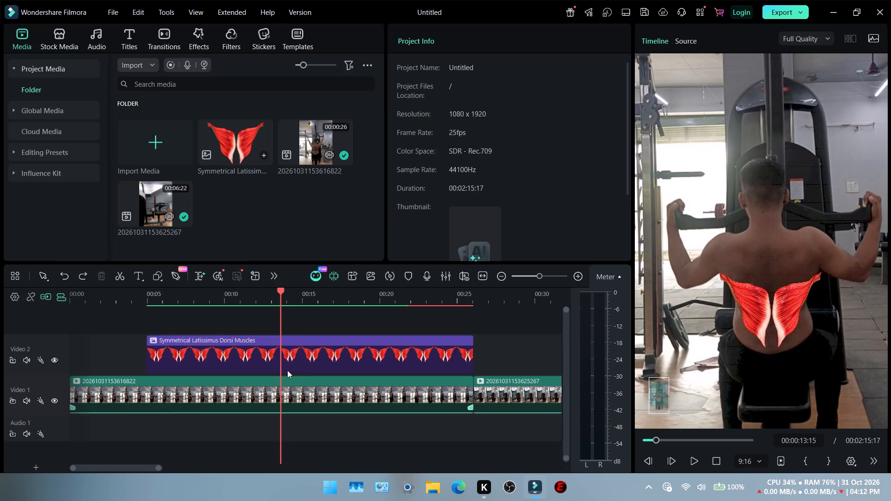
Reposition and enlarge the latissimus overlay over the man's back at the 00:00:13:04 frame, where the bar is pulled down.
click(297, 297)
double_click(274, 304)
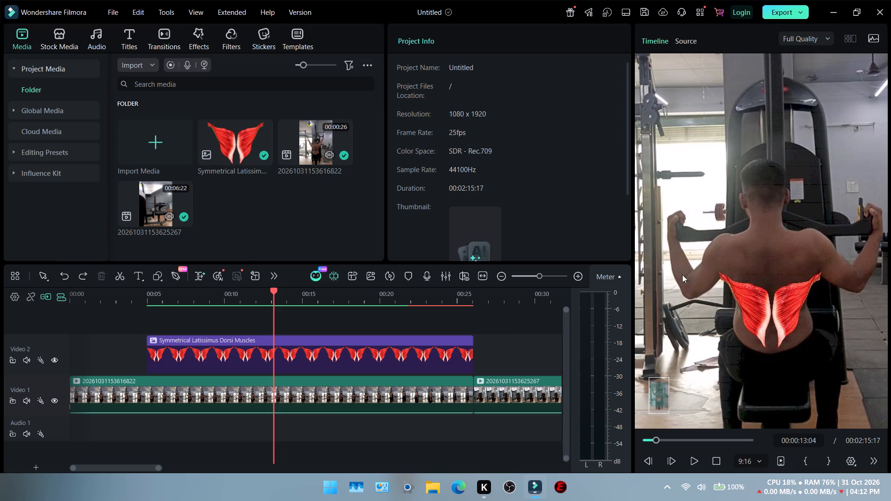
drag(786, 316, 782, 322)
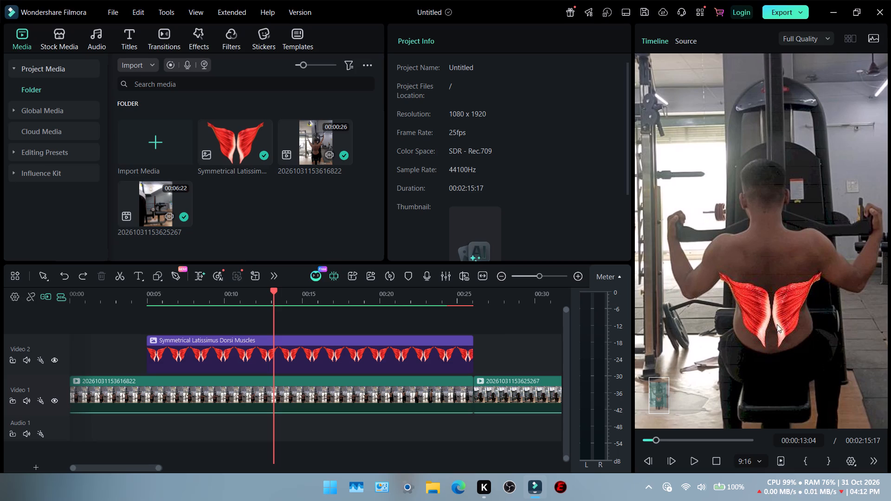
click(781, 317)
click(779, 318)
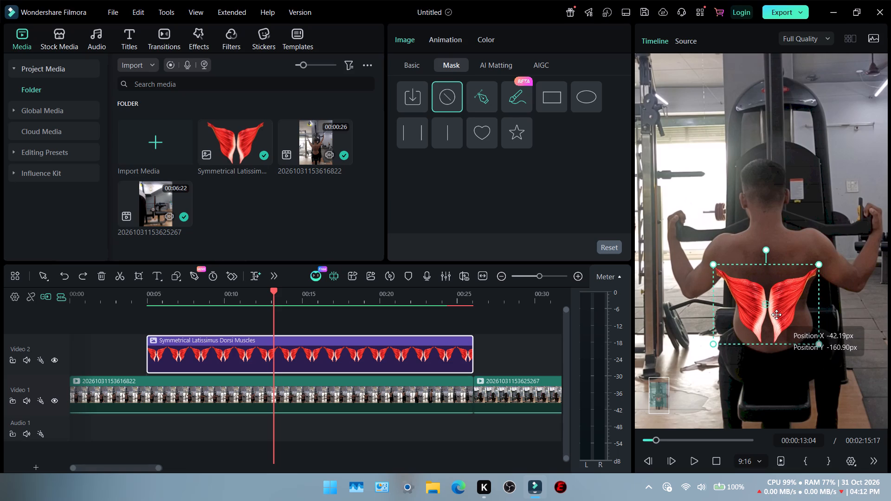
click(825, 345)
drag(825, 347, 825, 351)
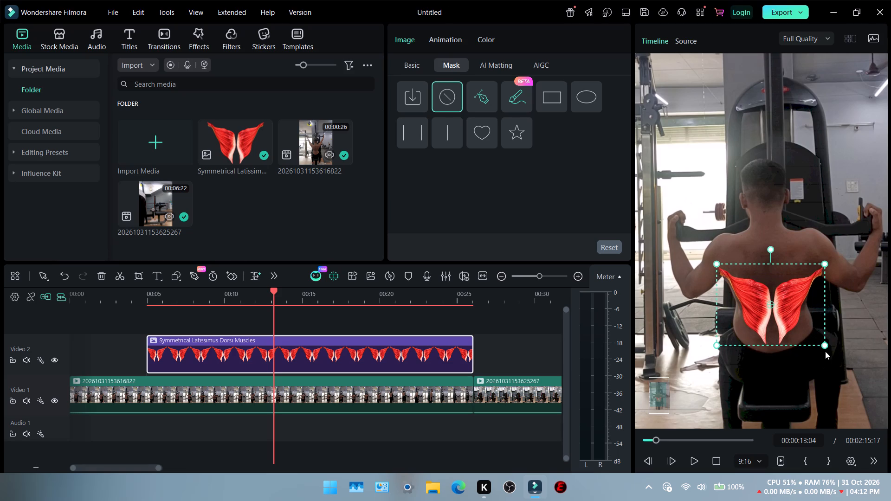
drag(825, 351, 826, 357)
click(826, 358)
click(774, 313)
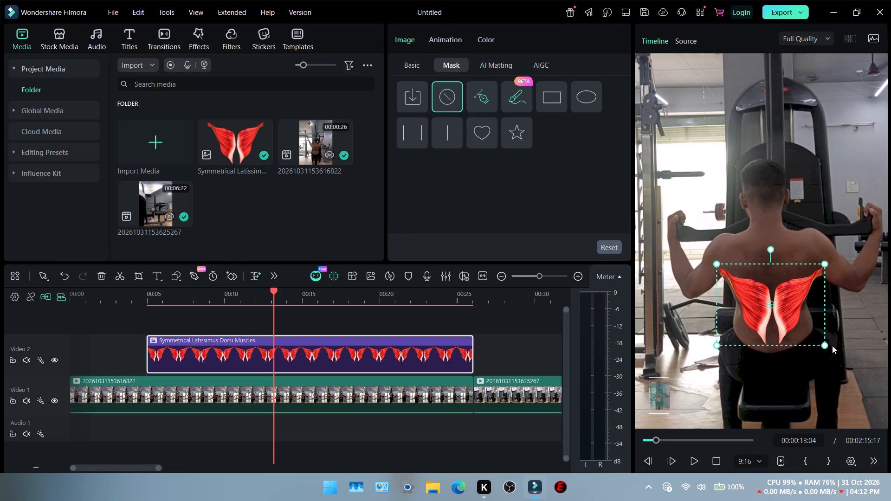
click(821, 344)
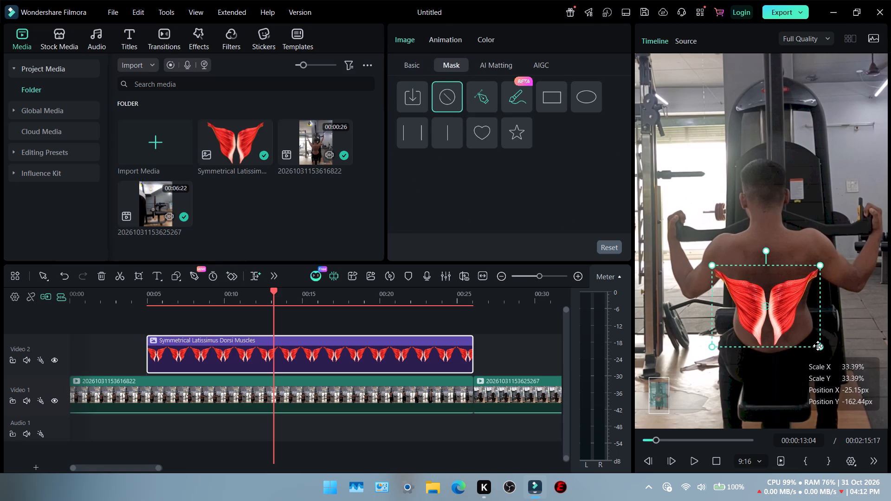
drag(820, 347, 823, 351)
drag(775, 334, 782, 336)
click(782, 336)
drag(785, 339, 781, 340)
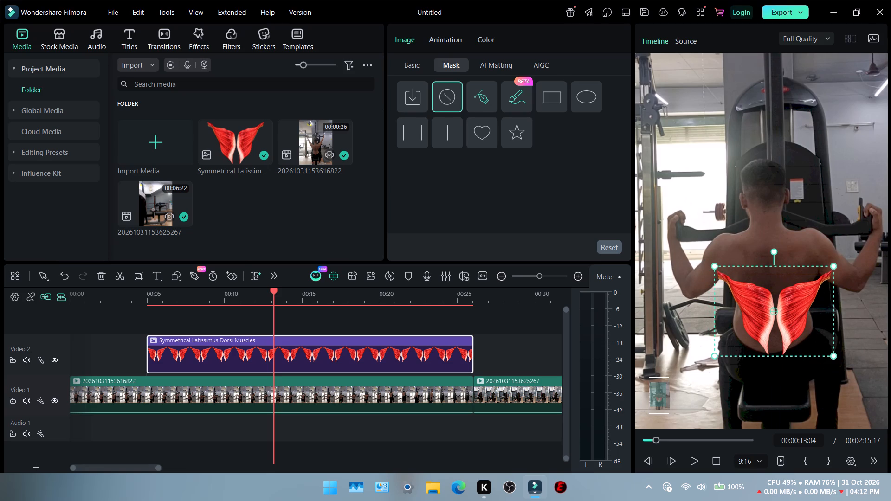
Examine how the latissimus overlay fits the man's back in the full 9:16 frame.
click(890, 277)
double_click(557, 211)
click(706, 36)
click(736, 41)
ctrl+scroll(713, 224, down, 4)
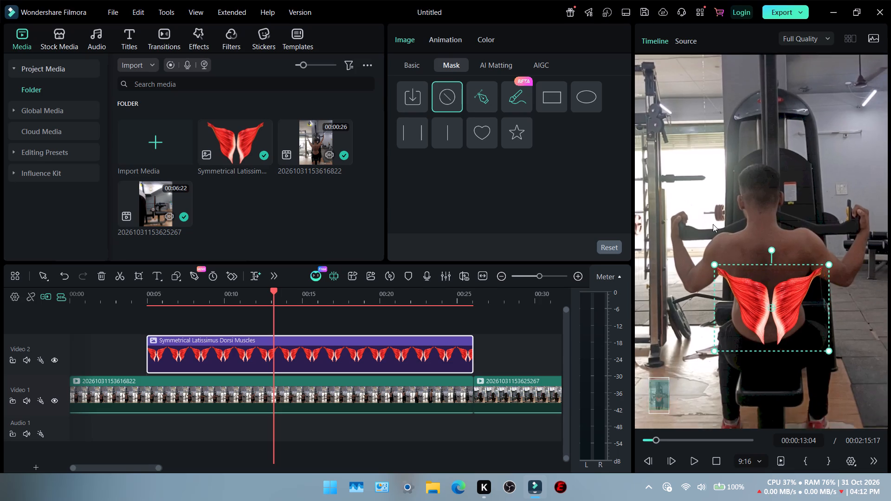
ctrl+scroll(713, 224, down, 7)
click(889, 186)
click(869, 273)
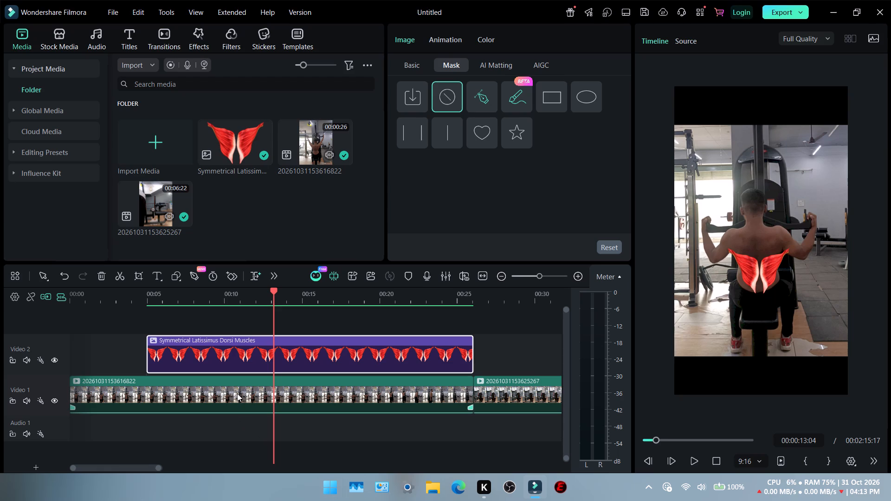
Delete the Symmetrical Latissimus Dorsi Muscles overlay clip from the Video 2 track.
click(288, 360)
key(Delete)
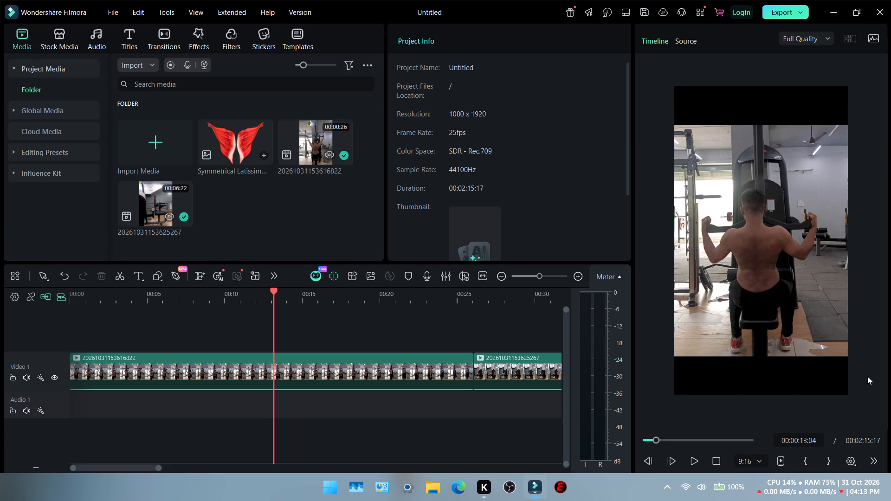
Examine the man's back up close during the pulldown reps in the first clip, replaying from about 00:00:14:13 and pausing between phases.
click(760, 239)
key(space)
scroll(772, 299, up, 8)
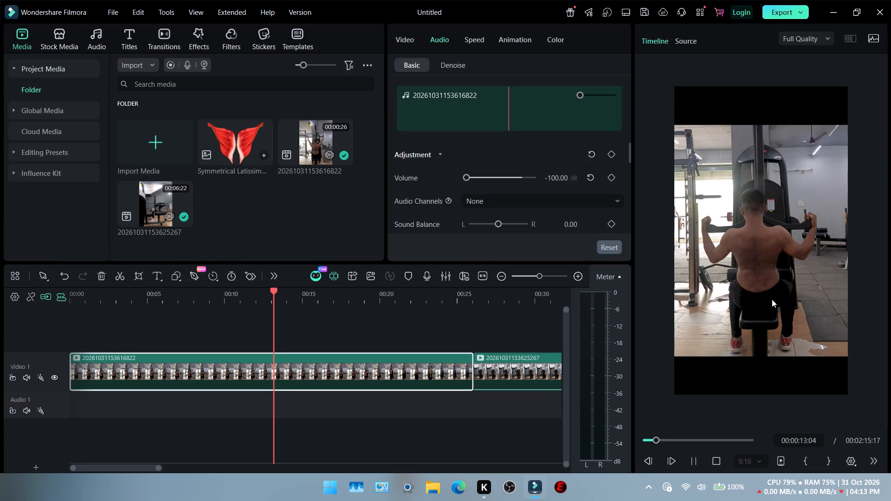
ctrl+scroll(772, 299, up, 17)
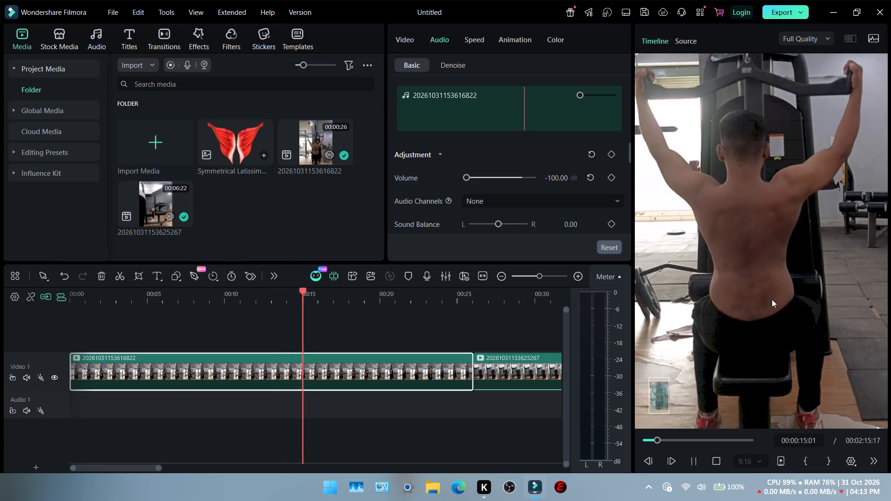
ctrl+scroll(772, 299, up, 1)
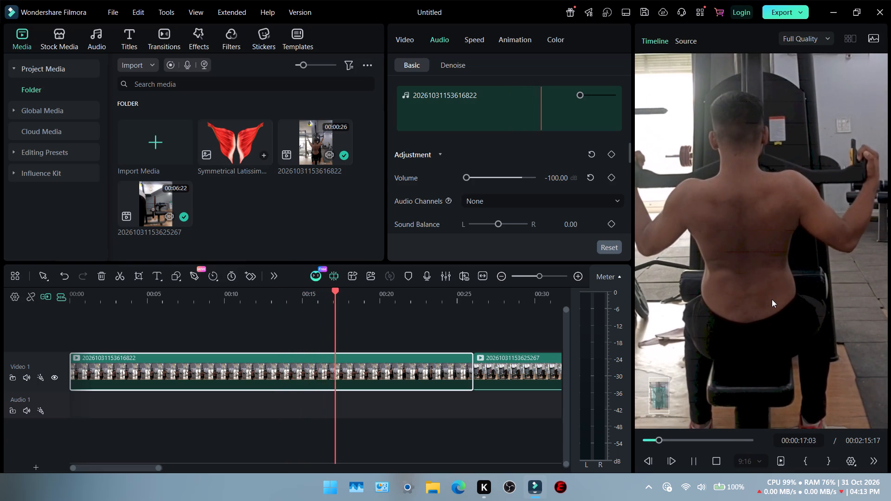
key(space)
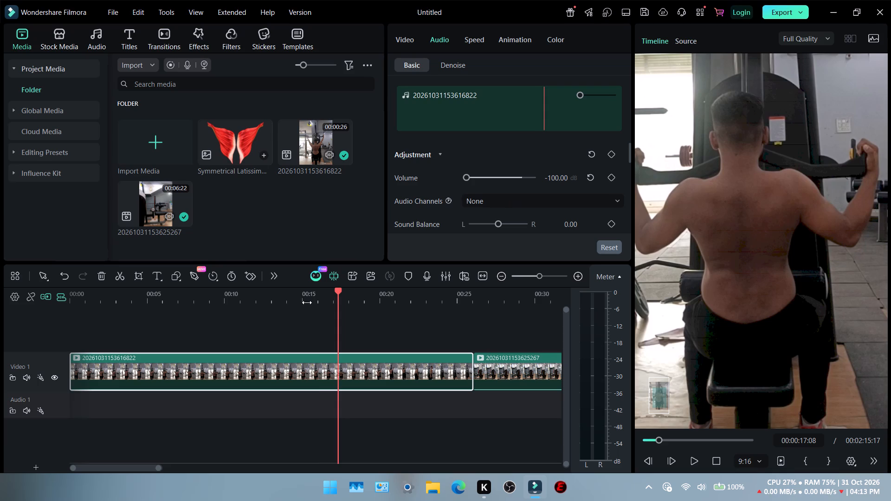
click(319, 299)
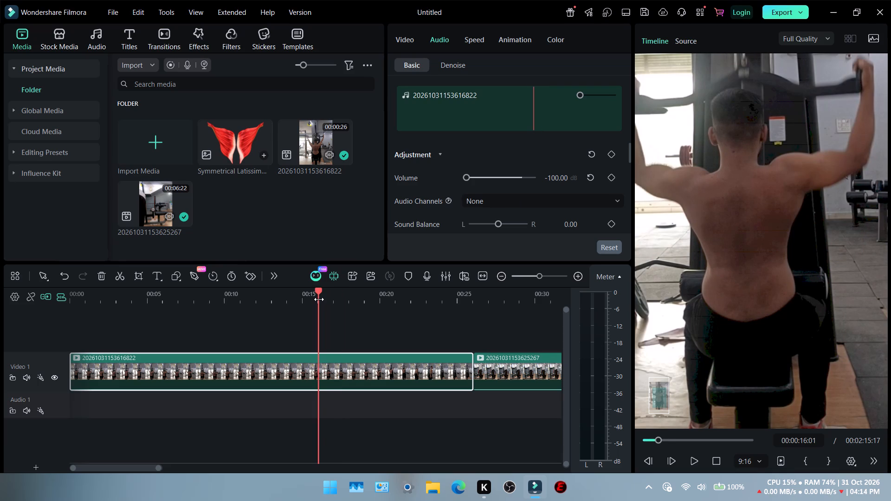
double_click(295, 299)
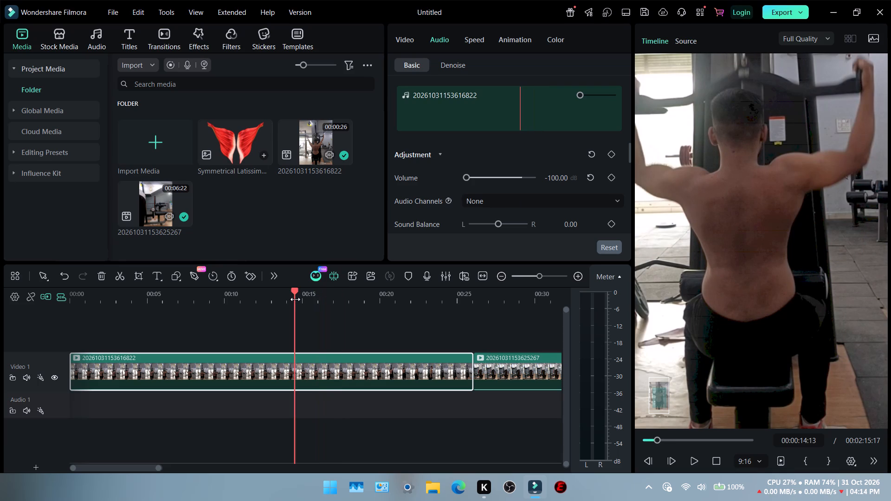
key(space)
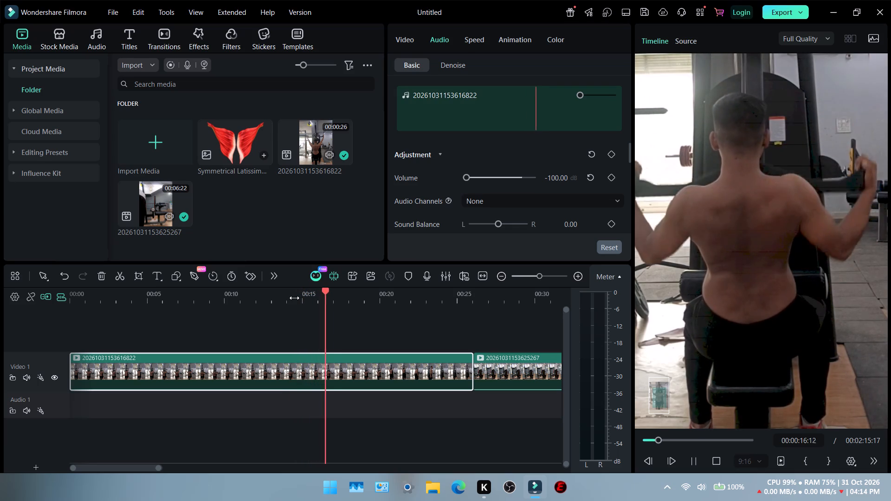
key(space)
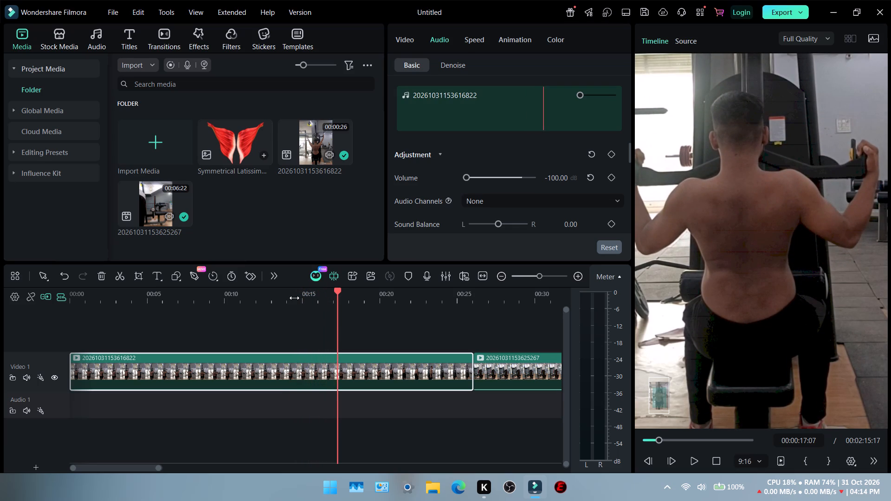
key(space)
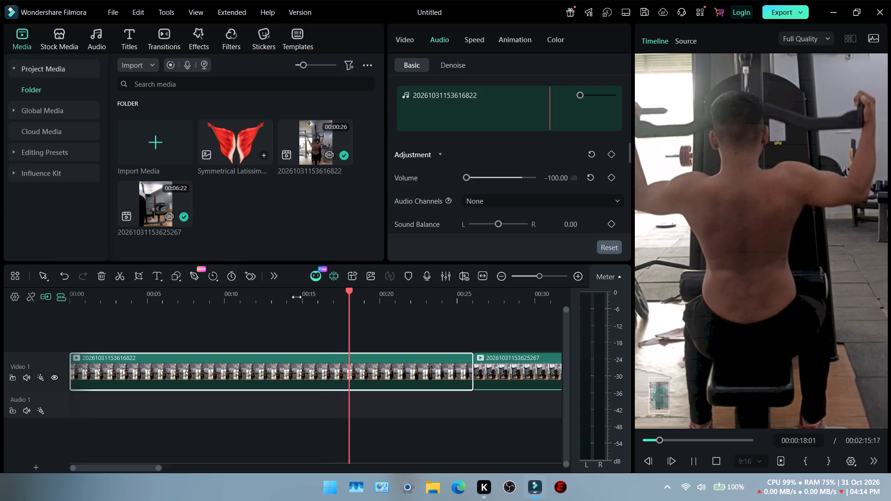
key(space)
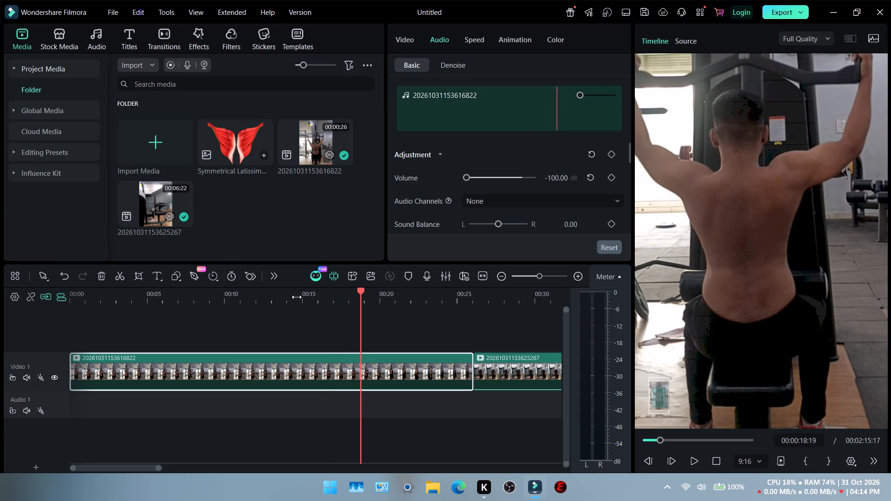
key(space)
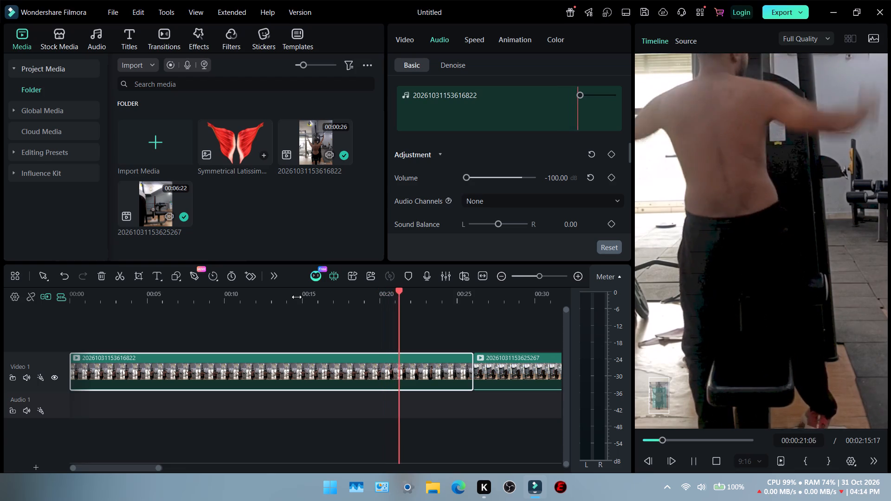
Review the earlier pulldown reps in the first clip from about 00:00:03:20 to 00:00:17:07, pausing at the raised and pulled-down bar positions.
drag(242, 299, 238, 299)
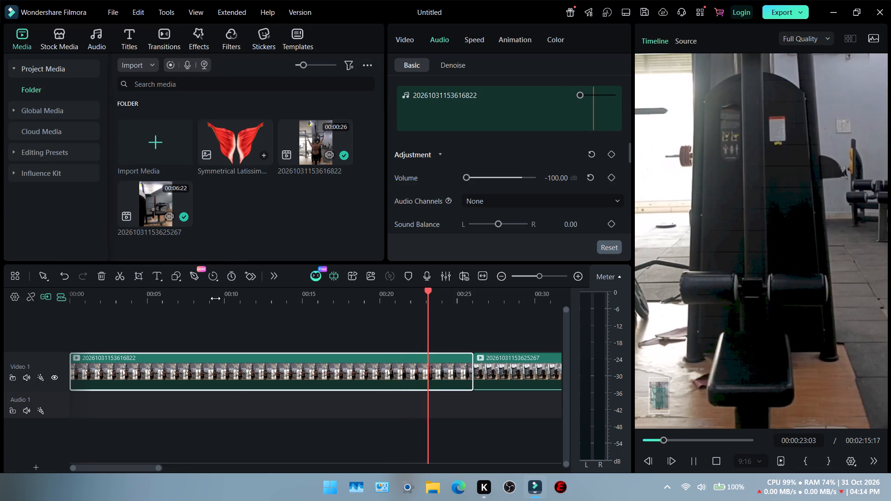
click(191, 298)
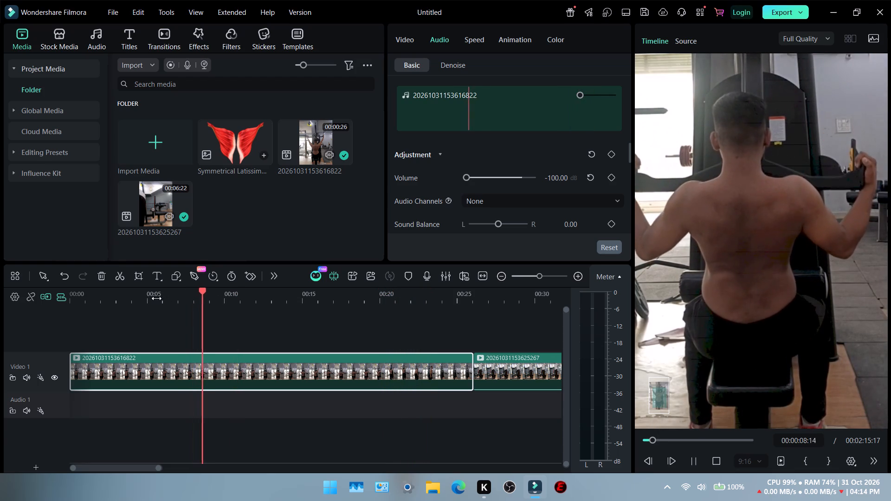
key(space)
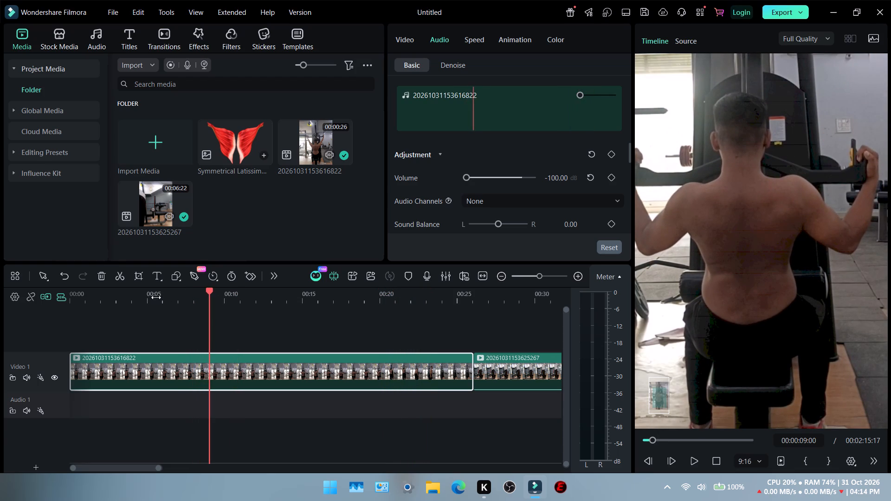
click(129, 301)
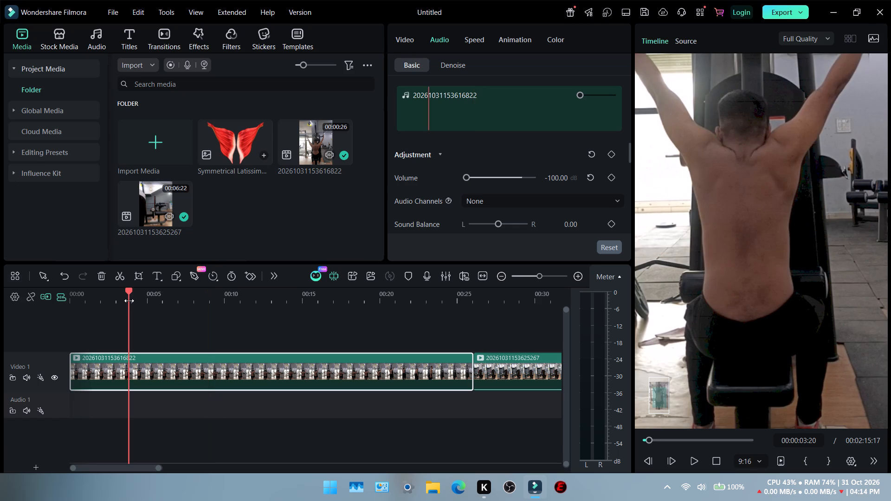
key(space)
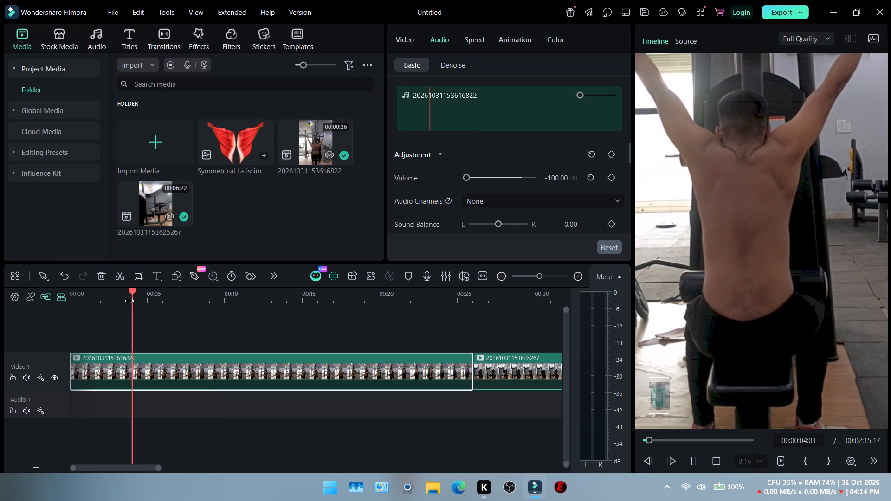
key(space)
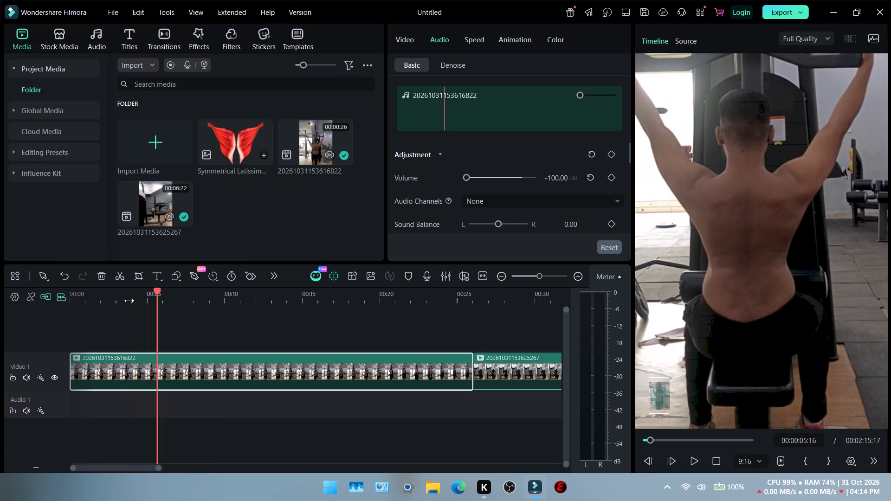
key(space)
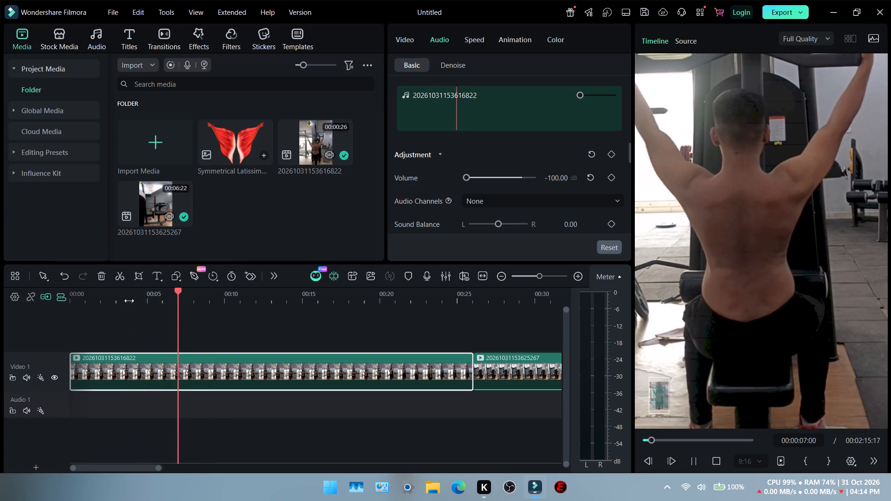
key(space)
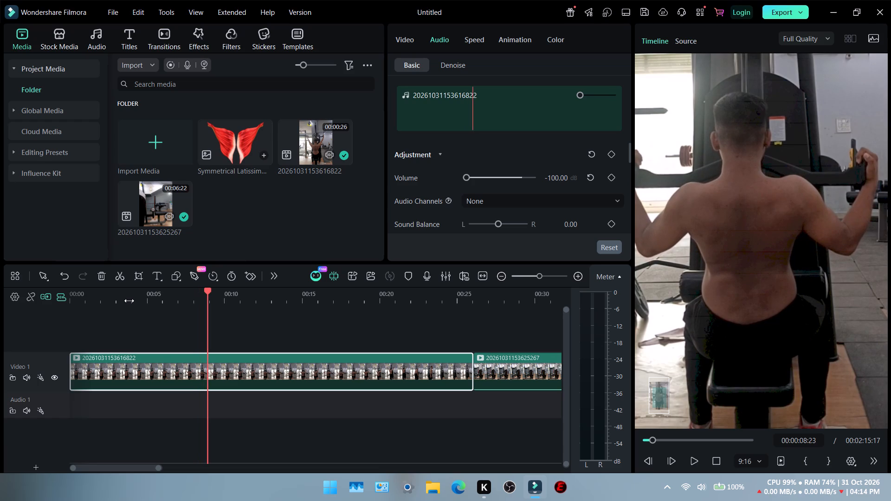
key(space)
key(space)
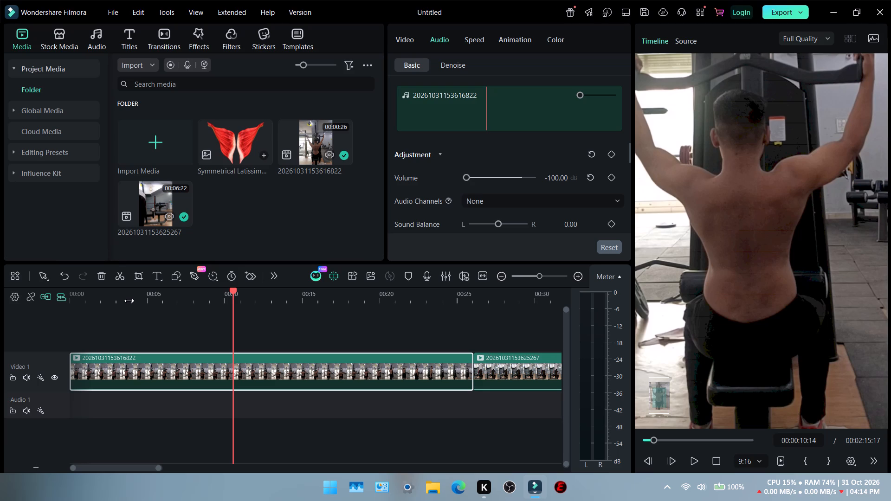
key(space)
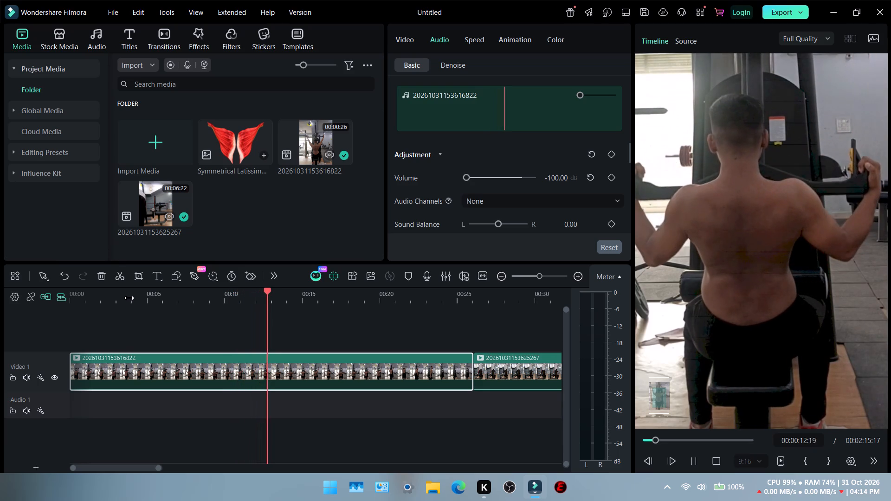
key(space)
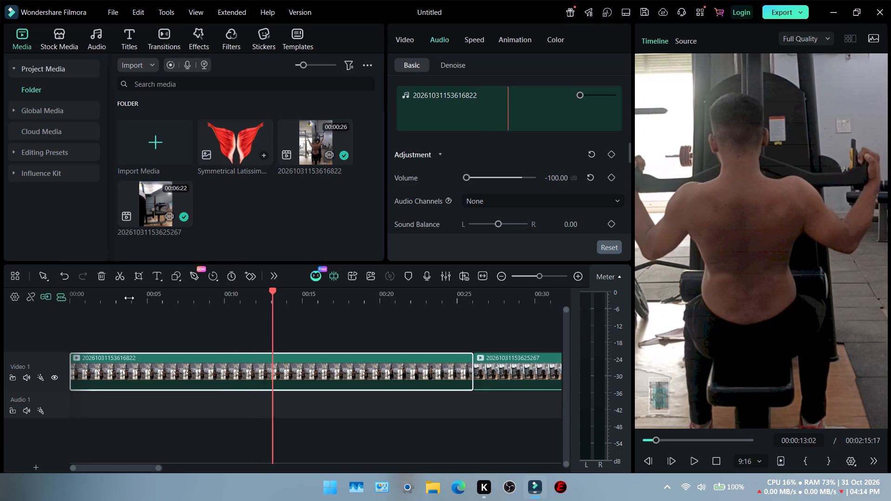
key(space)
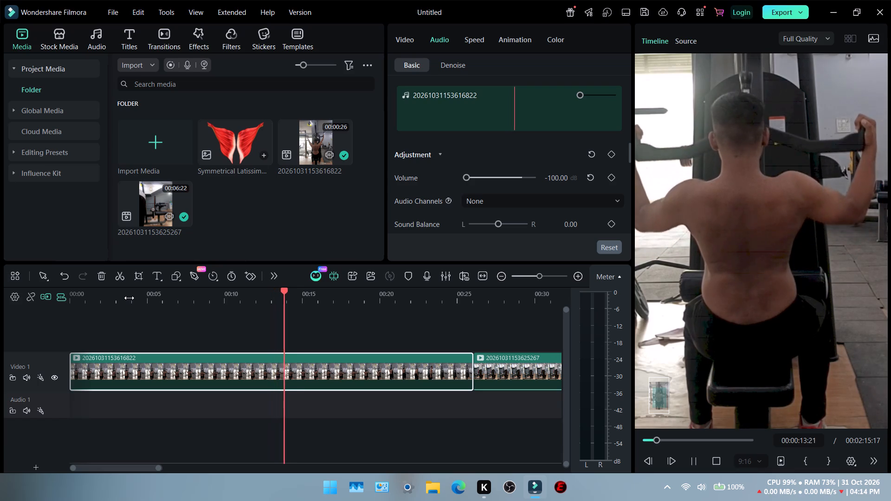
key(space)
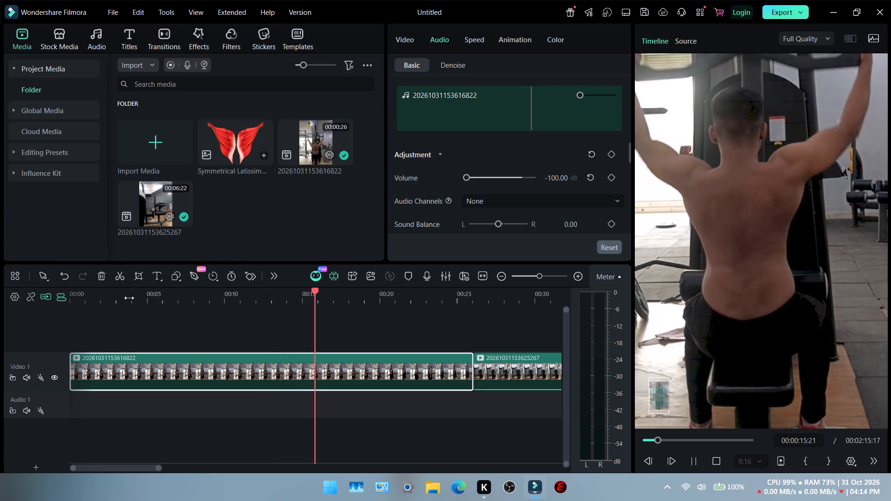
key(space)
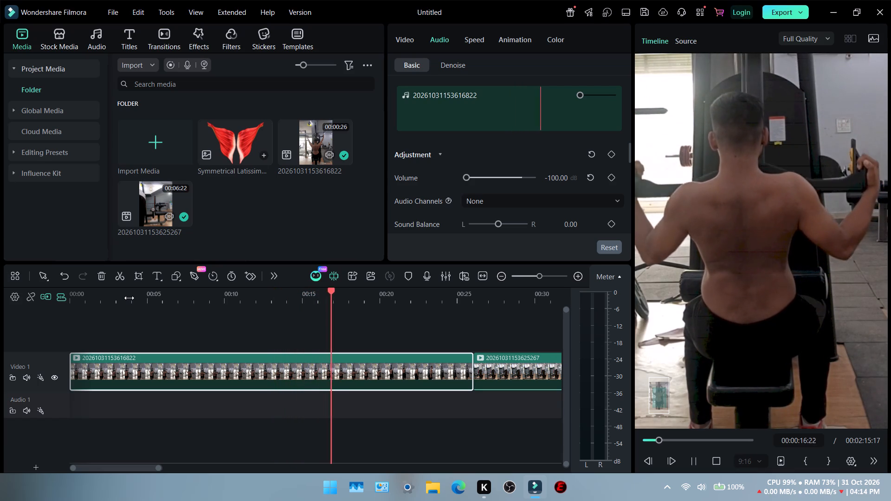
key(space)
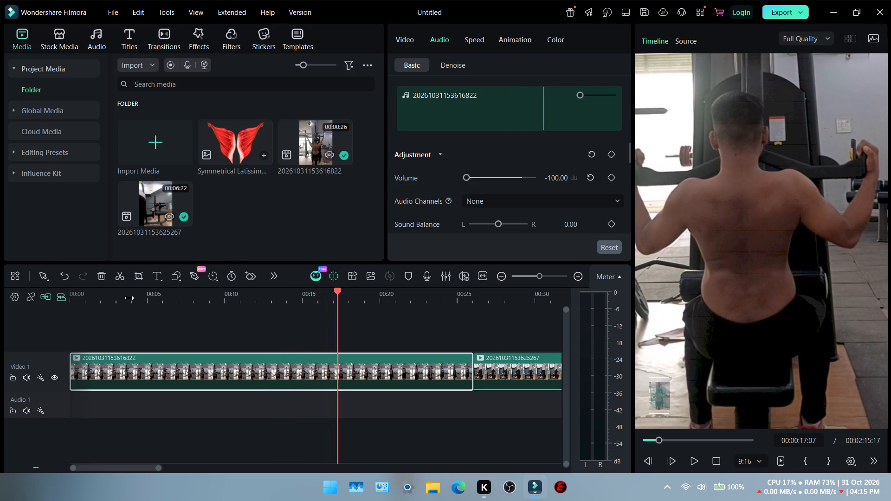
Check the remaining footage of the first clip in the full 9:16 frame, starting from 00:00:17:07.
click(743, 284)
ctrl+scroll(743, 284, down, 14)
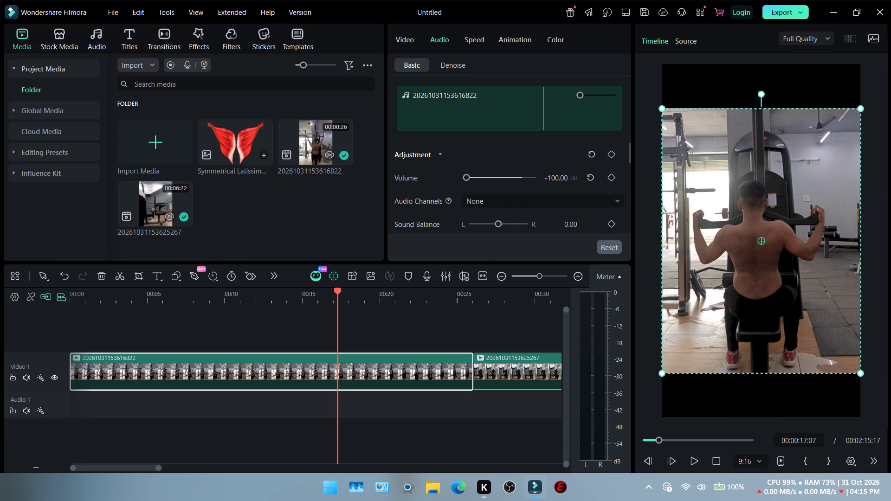
click(890, 191)
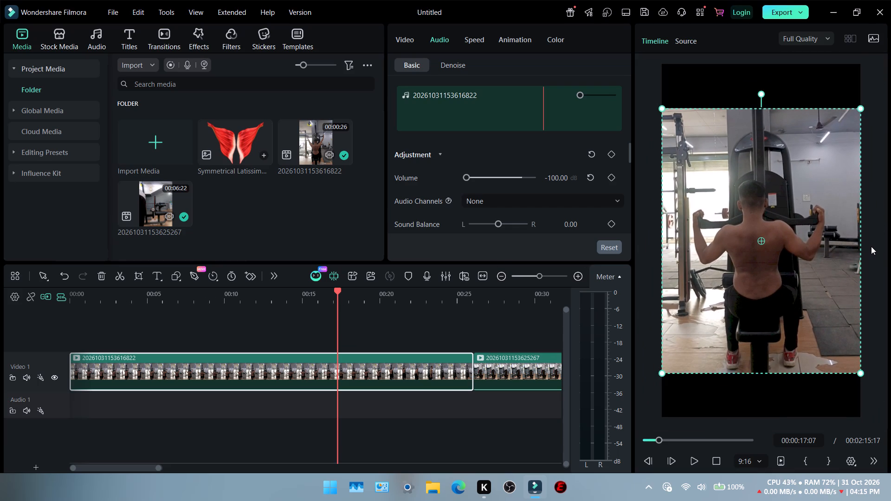
click(871, 246)
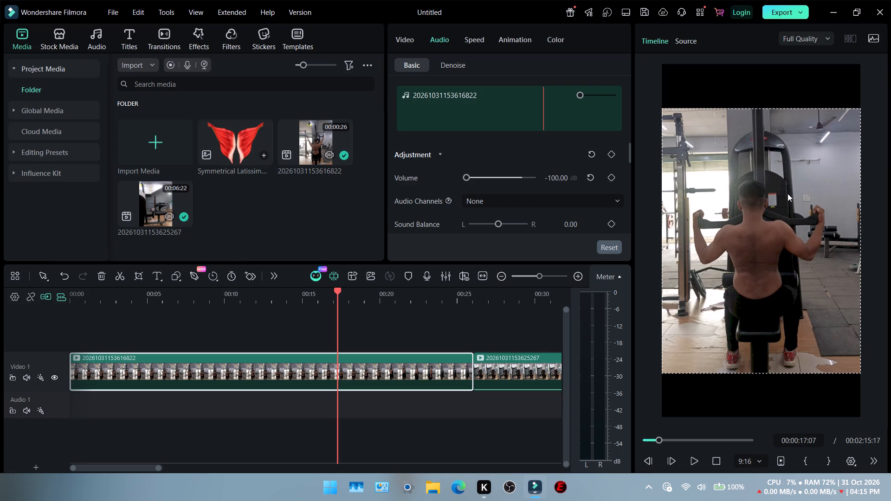
key(space)
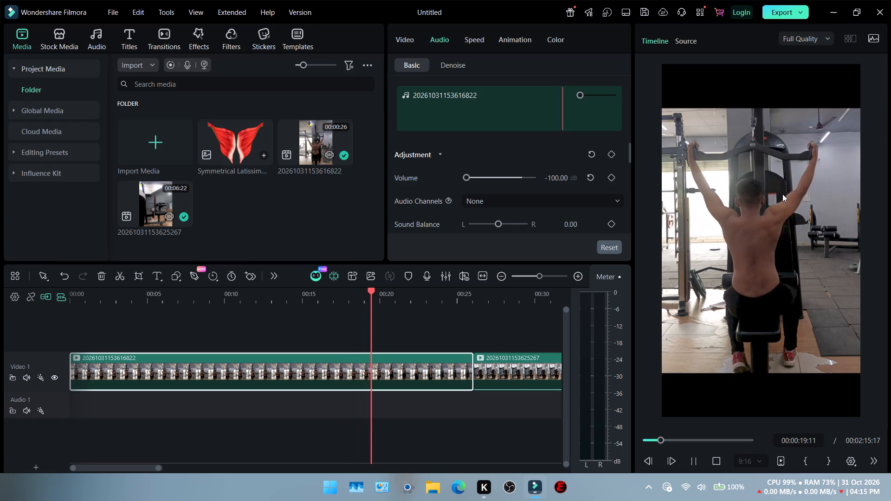
key(space)
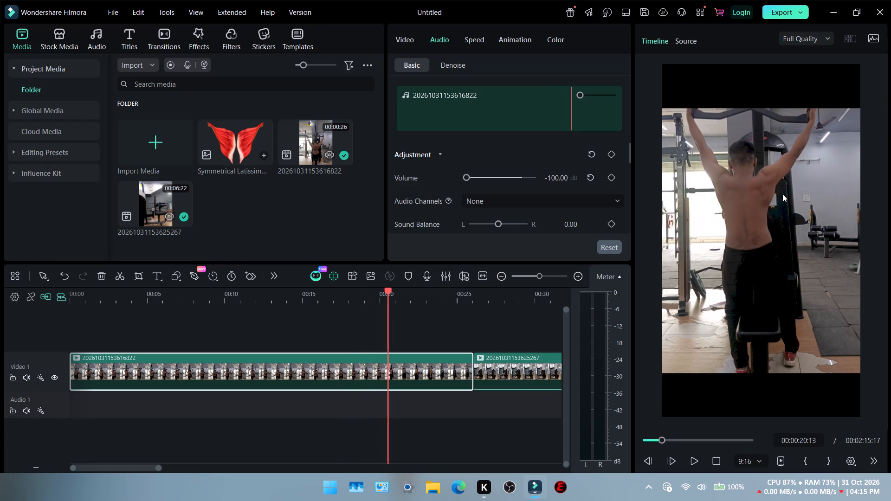
key(space)
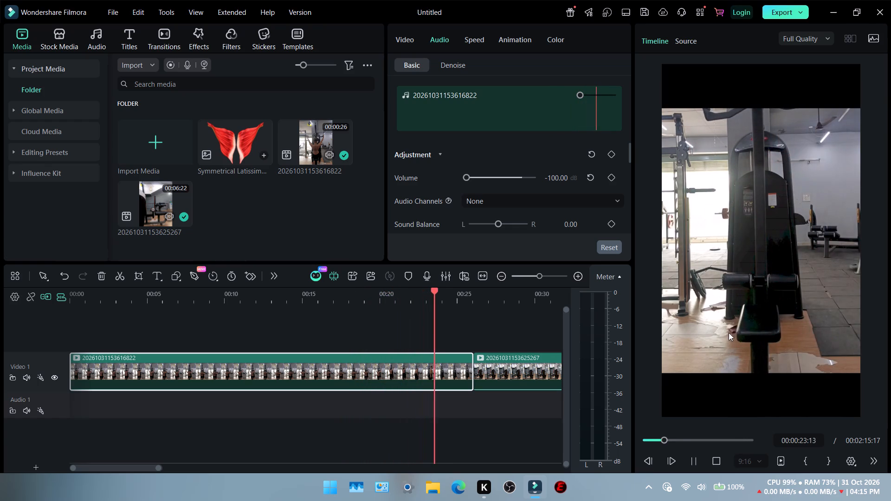
Skim the second clip's side-view and back-view pulldown footage from about 00:00:53 onward, stopping at 00:01:45:24.
click(677, 441)
click(688, 438)
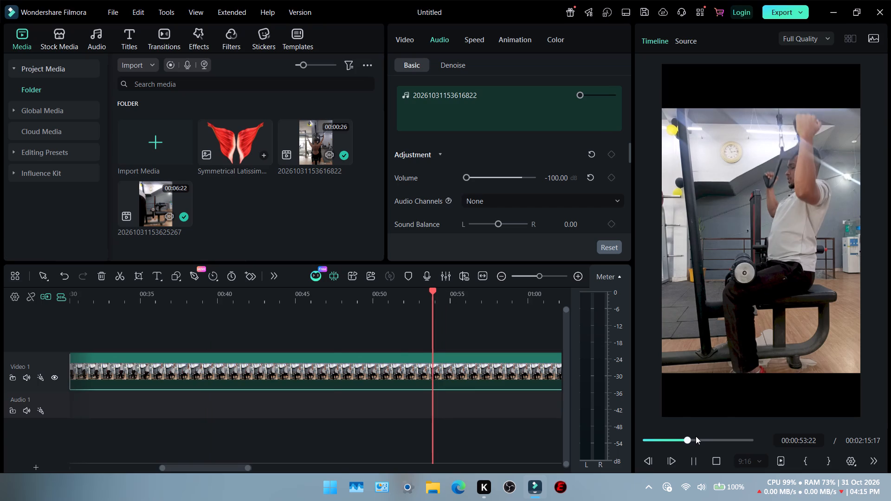
click(696, 436)
click(707, 437)
click(725, 443)
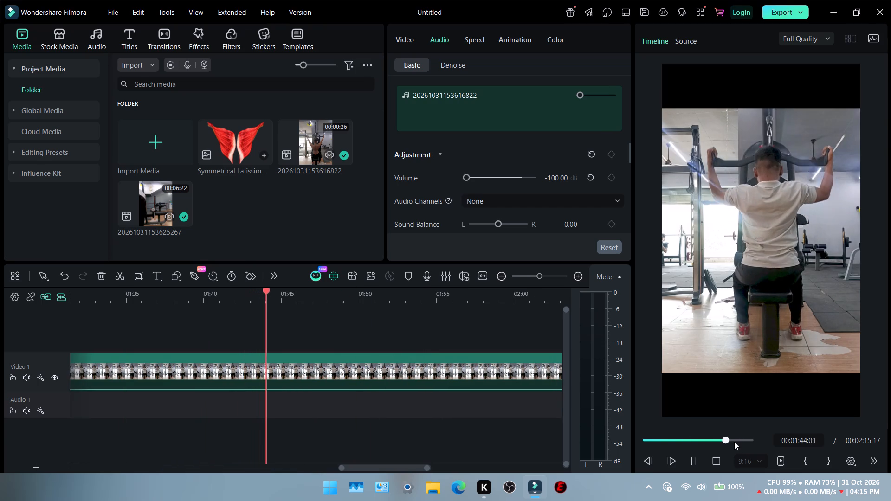
scroll(177, 386, right, 9)
key(space)
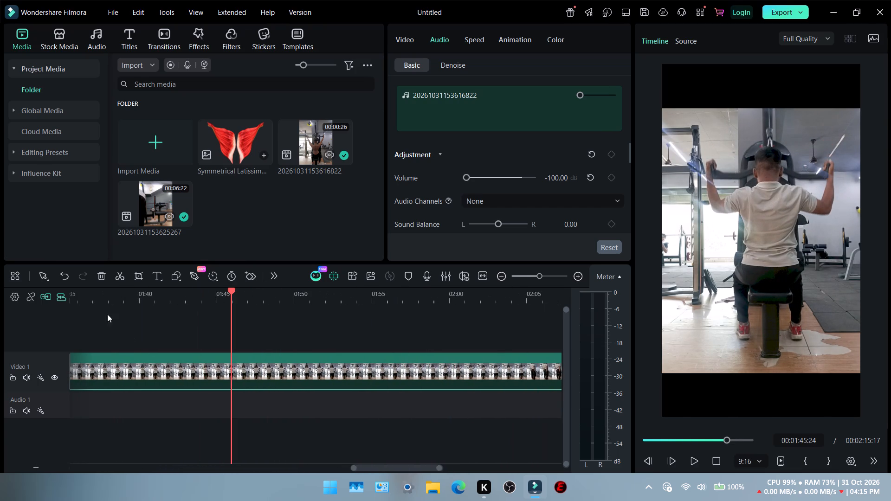
Return to the first clip and check its back-view reps at about 00:00:05:08, 00:00:08:10 and 00:00:11:02.
scroll(165, 323, right, 20)
scroll(165, 323, right, 3)
scroll(116, 302, right, 1)
click(152, 299)
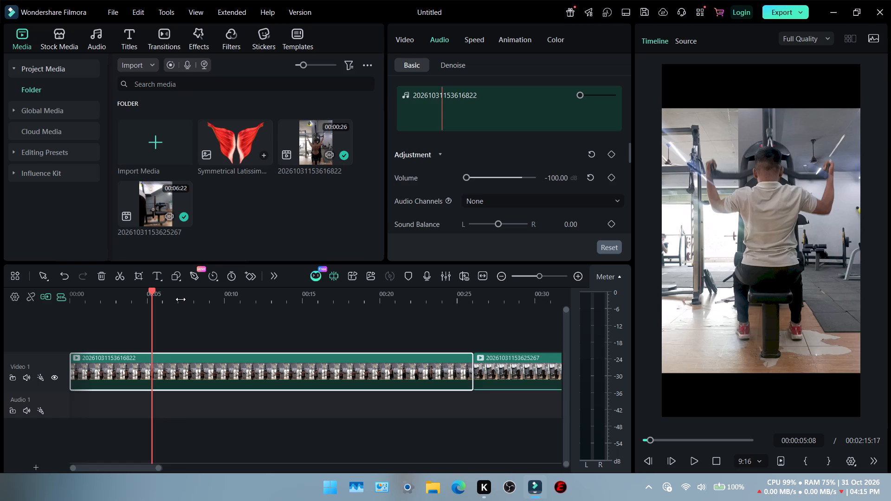
click(181, 299)
click(200, 296)
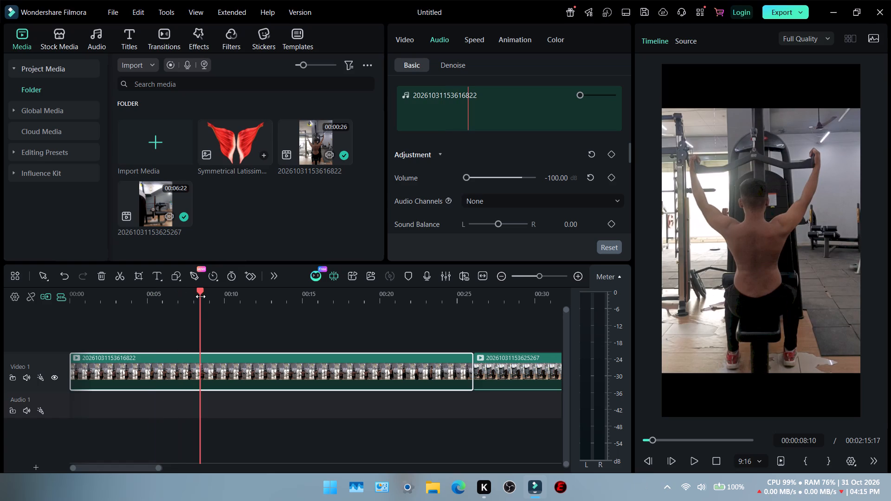
click(242, 301)
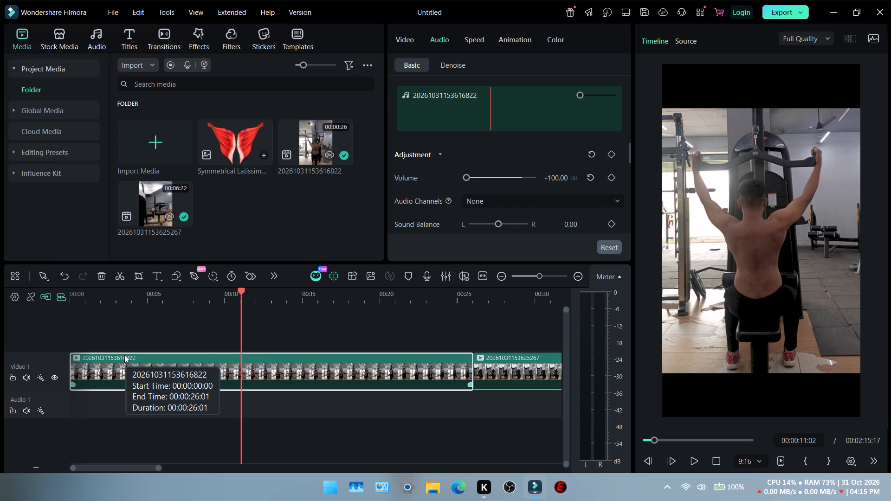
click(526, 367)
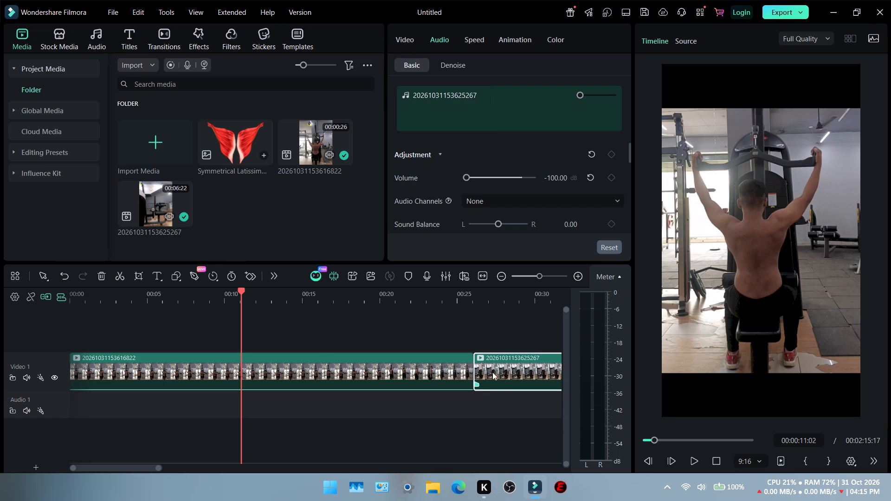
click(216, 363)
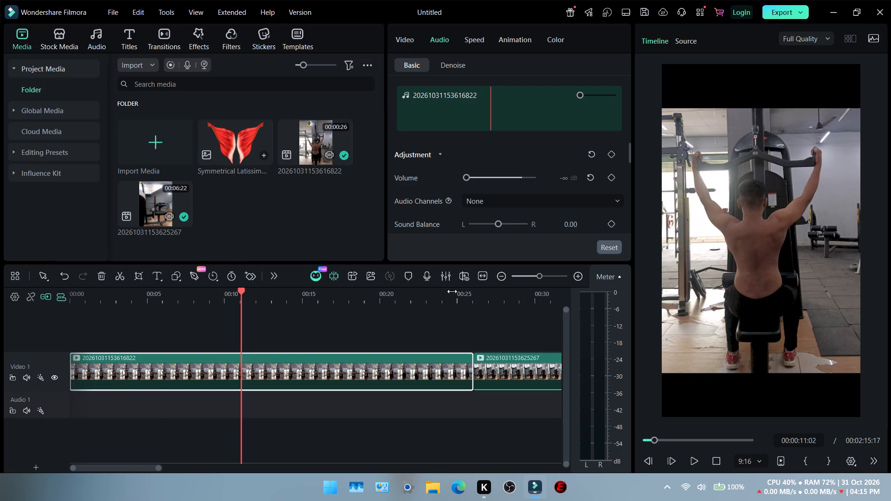
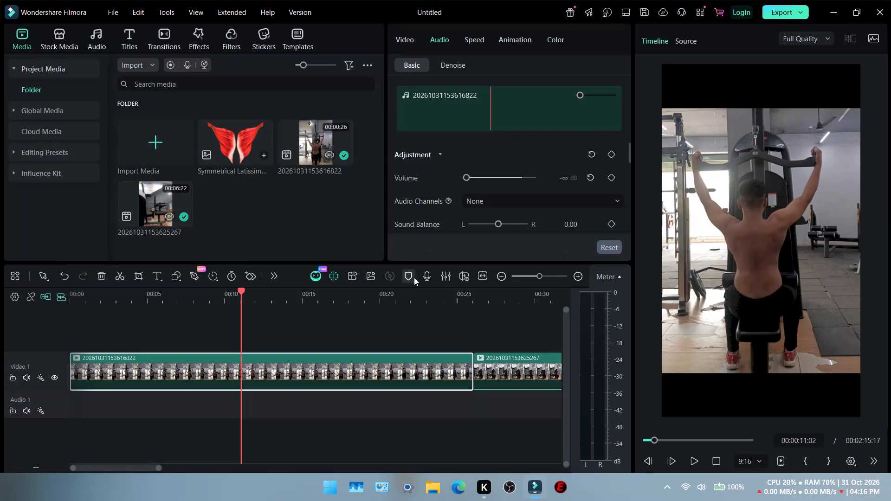
Open the voiceover recorder's advanced settings and apply VBR as the bitrate mode, keeping the AAC encoder.
click(431, 280)
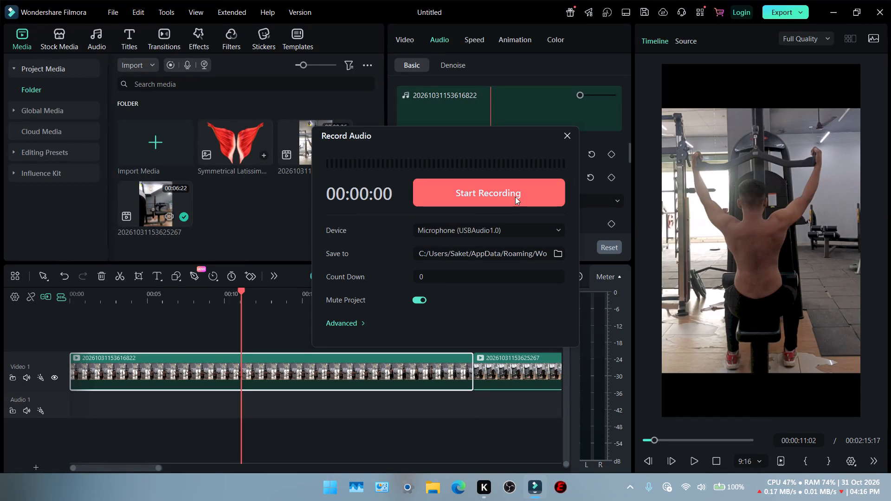
click(529, 226)
click(529, 226)
click(361, 325)
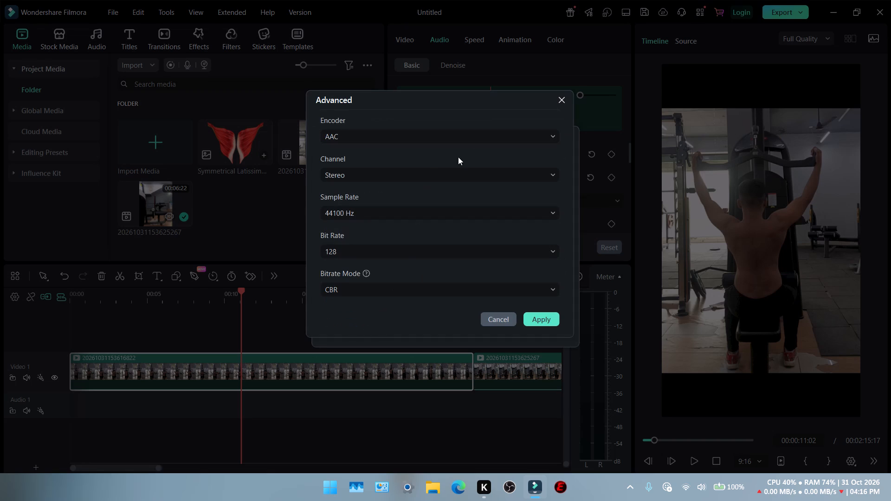
click(400, 247)
scroll(385, 366, down, 4)
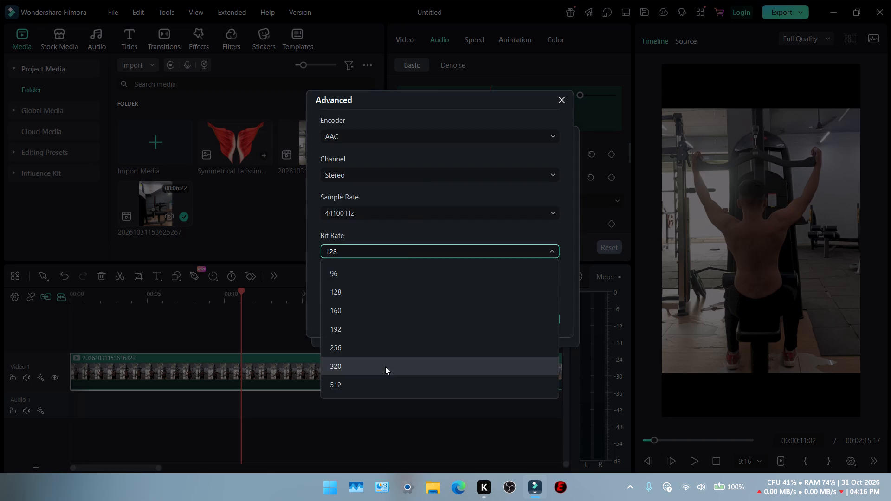
scroll(385, 366, down, 2)
click(376, 395)
click(378, 294)
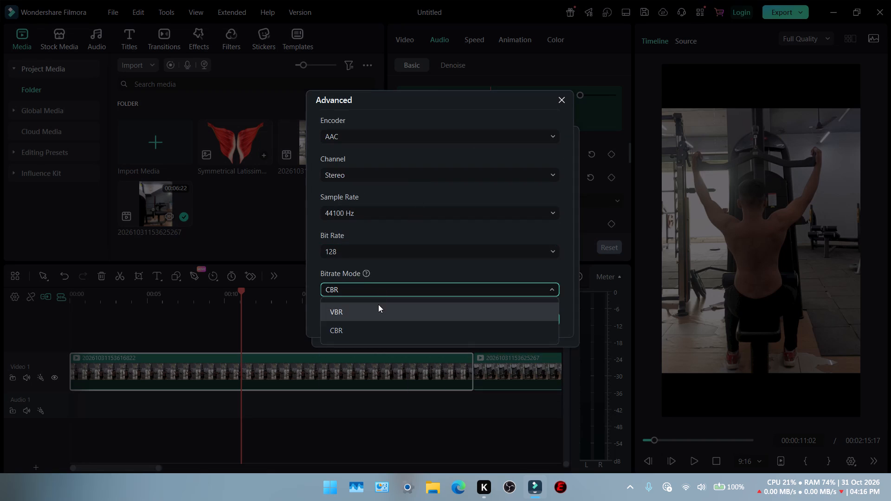
click(372, 276)
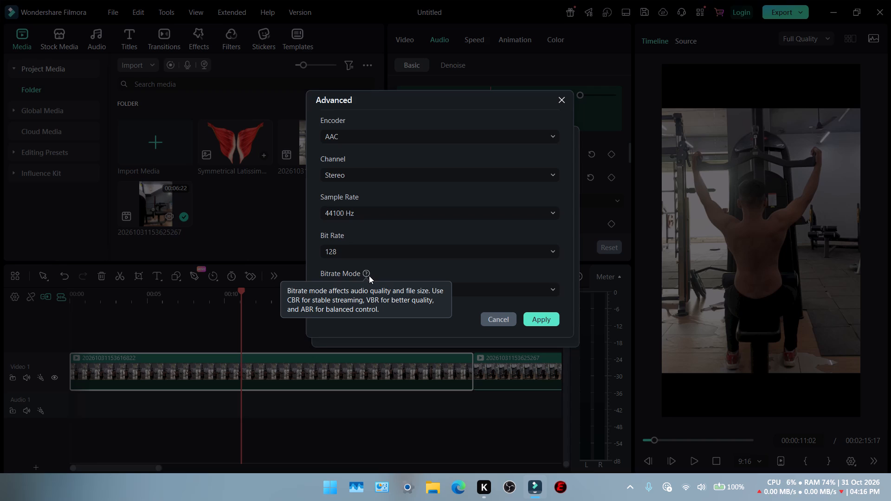
click(468, 289)
click(403, 317)
double_click(374, 317)
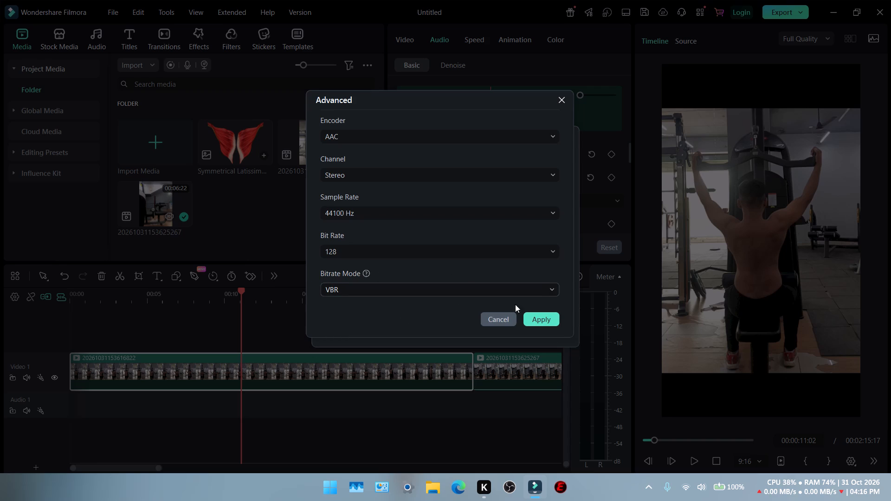
click(394, 130)
double_click(394, 131)
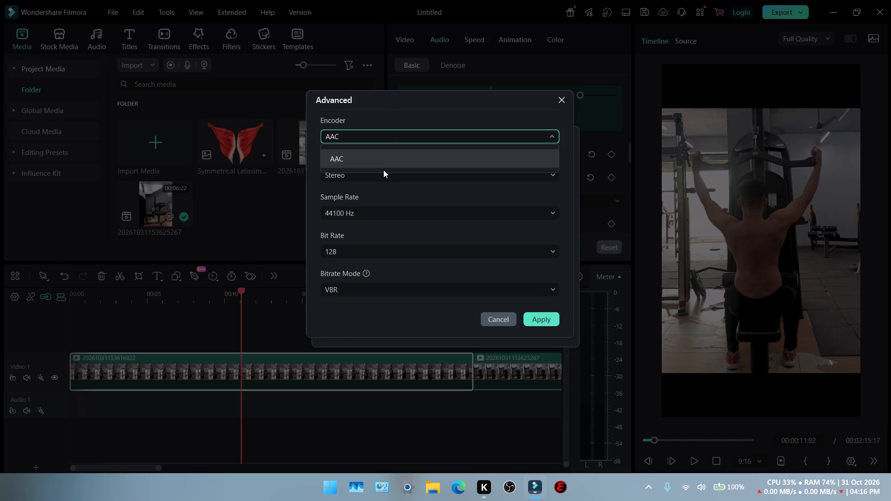
click(544, 320)
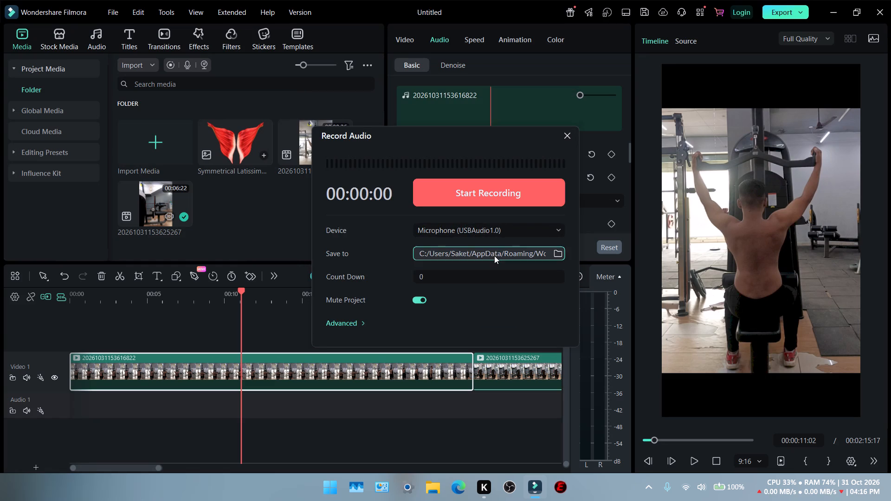
Set the voiceover recorder's sample rate to 96000 Hz and its bit rate to 512, and apply both.
click(360, 326)
click(399, 219)
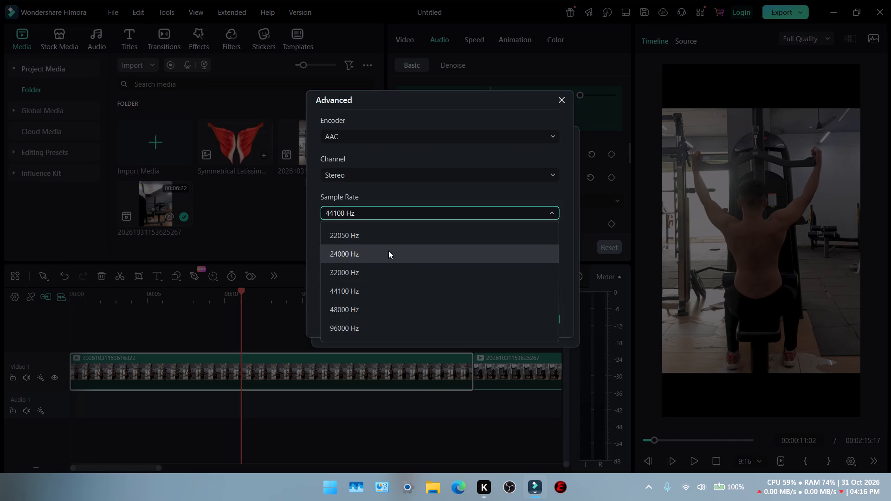
scroll(378, 278, down, 6)
double_click(368, 324)
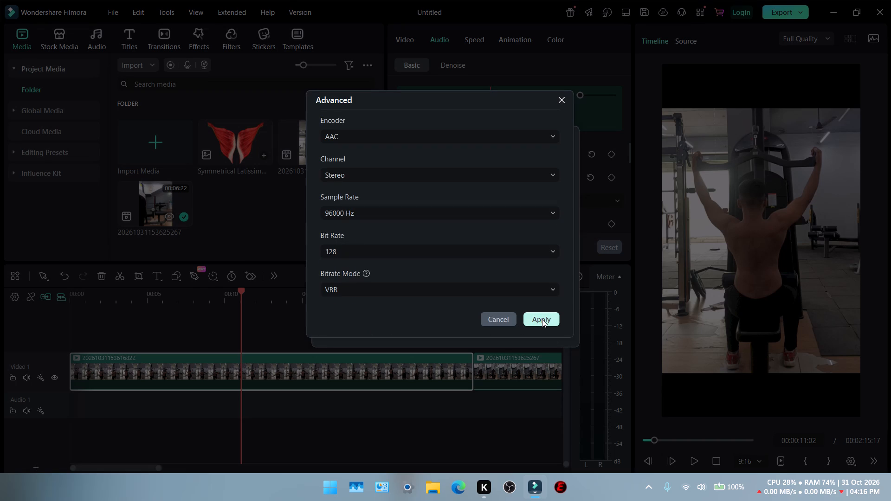
click(378, 247)
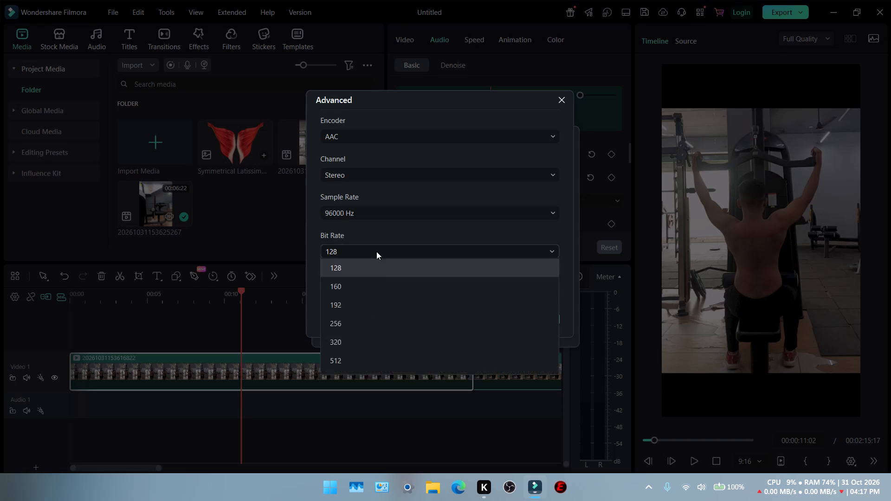
scroll(375, 315, down, 8)
click(367, 379)
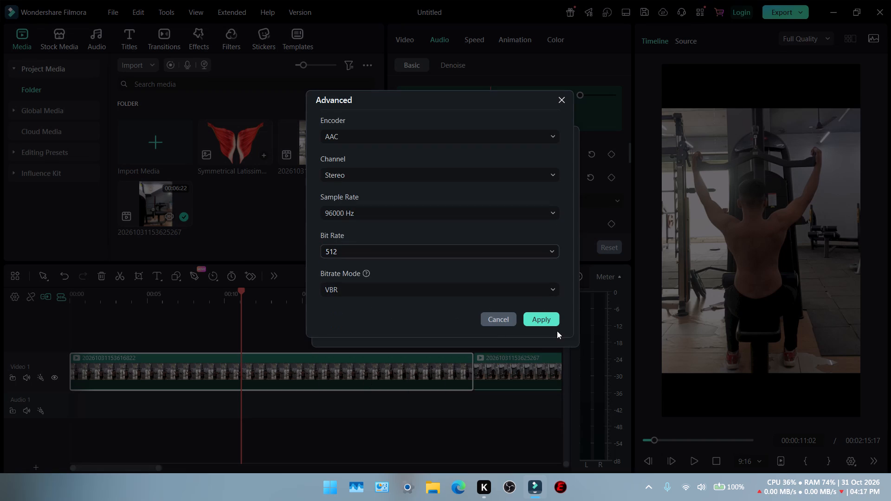
click(538, 320)
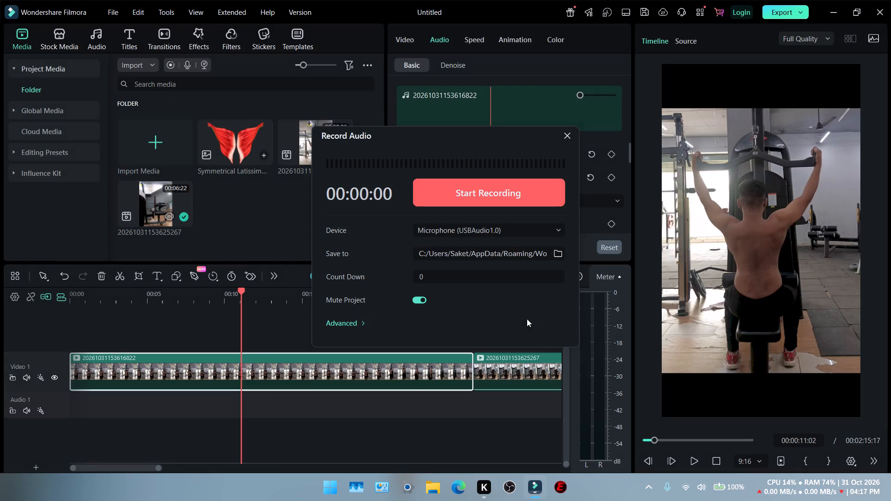
scroll(373, 262, down, 3)
Move the playhead back to the start of the first clip at 00:00:00:00.
click(241, 292)
drag(138, 296, 132, 299)
click(132, 299)
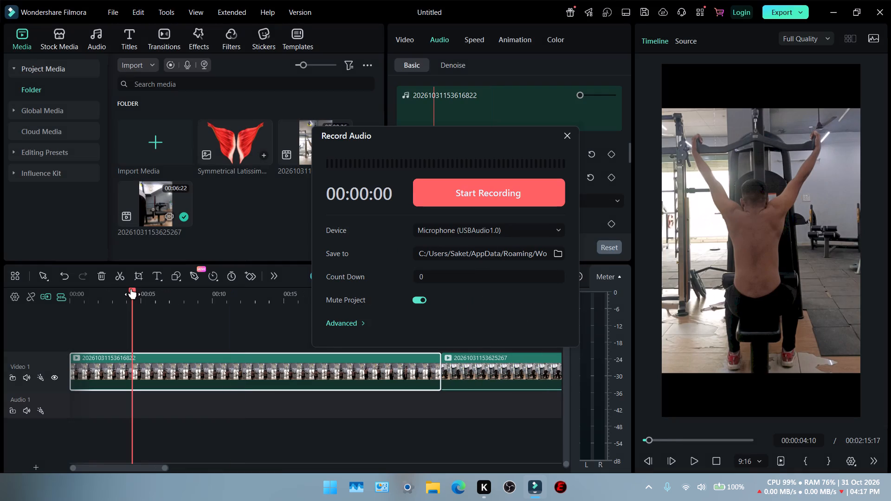
click(131, 289)
drag(131, 289, 69, 296)
click(133, 292)
drag(133, 292, 68, 302)
drag(130, 292, 74, 291)
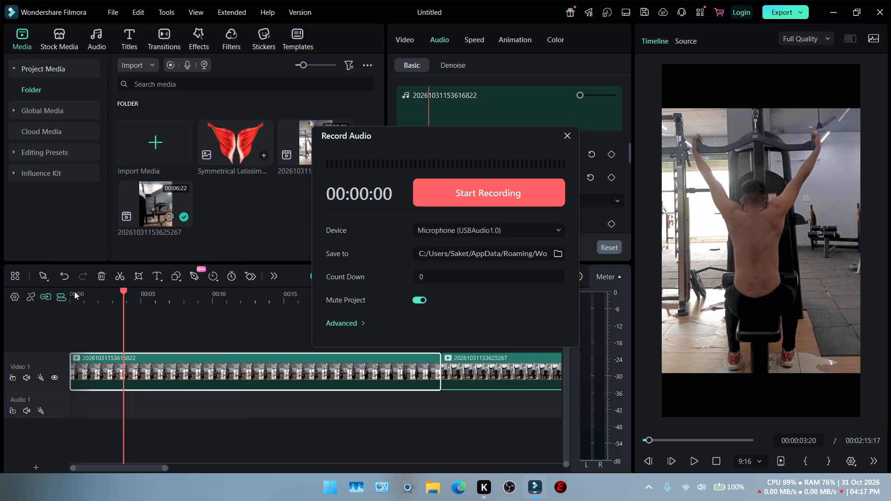
drag(74, 291, 29, 292)
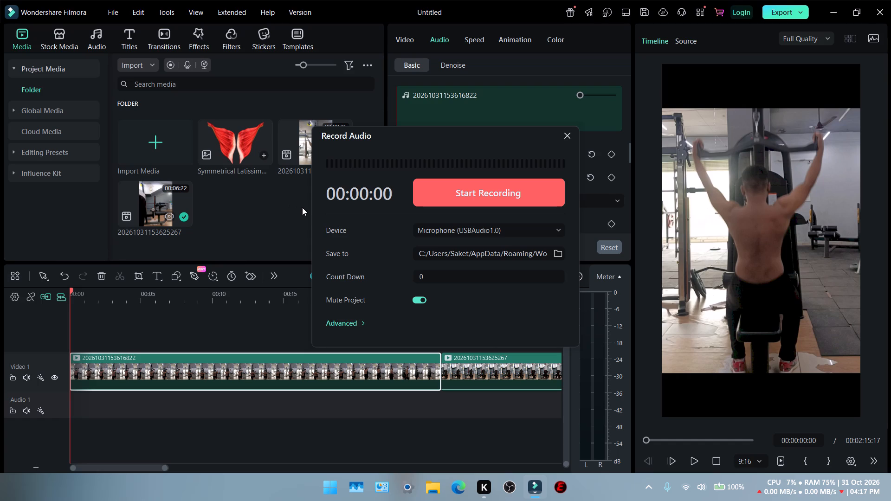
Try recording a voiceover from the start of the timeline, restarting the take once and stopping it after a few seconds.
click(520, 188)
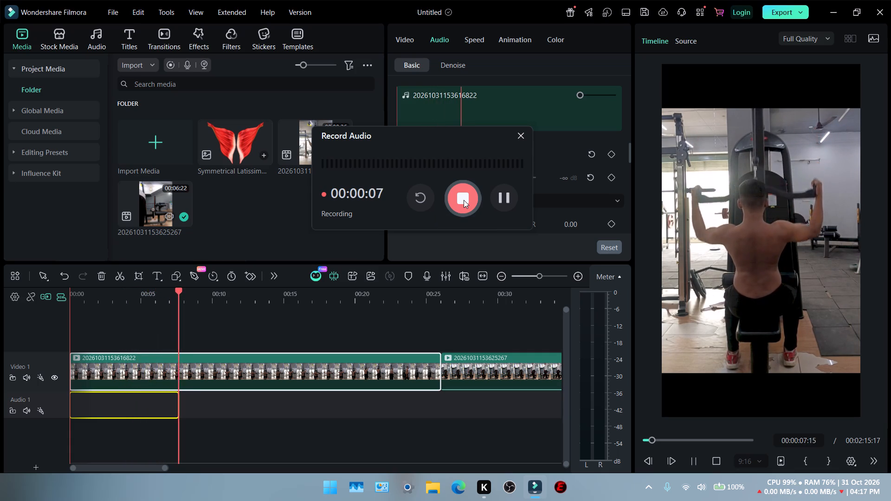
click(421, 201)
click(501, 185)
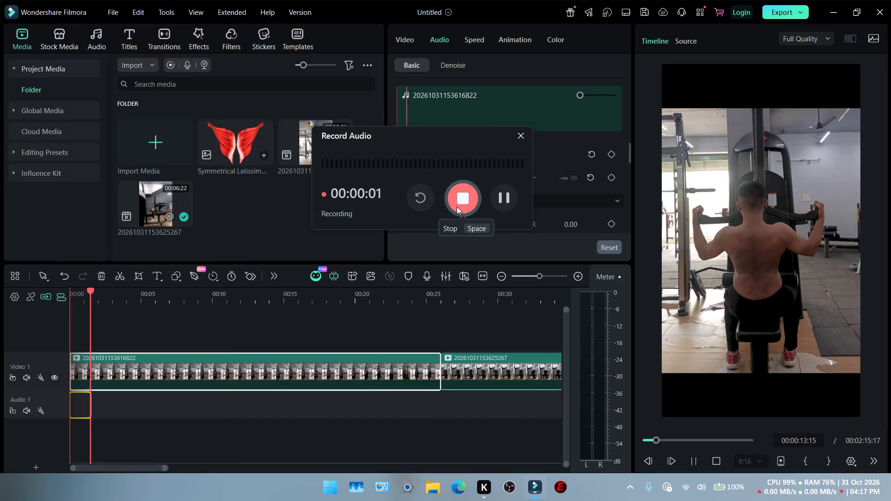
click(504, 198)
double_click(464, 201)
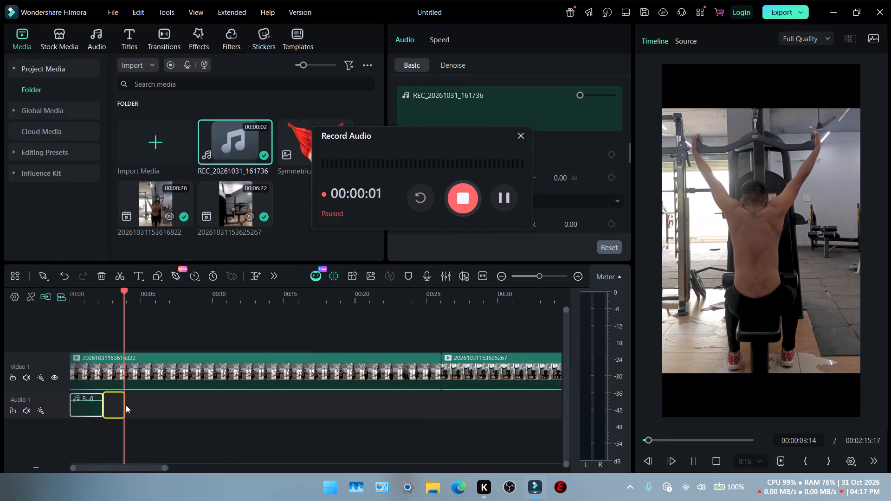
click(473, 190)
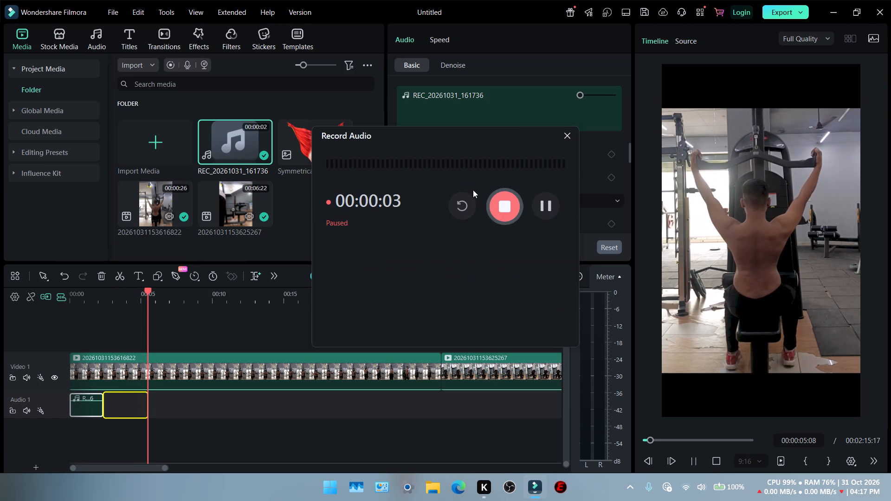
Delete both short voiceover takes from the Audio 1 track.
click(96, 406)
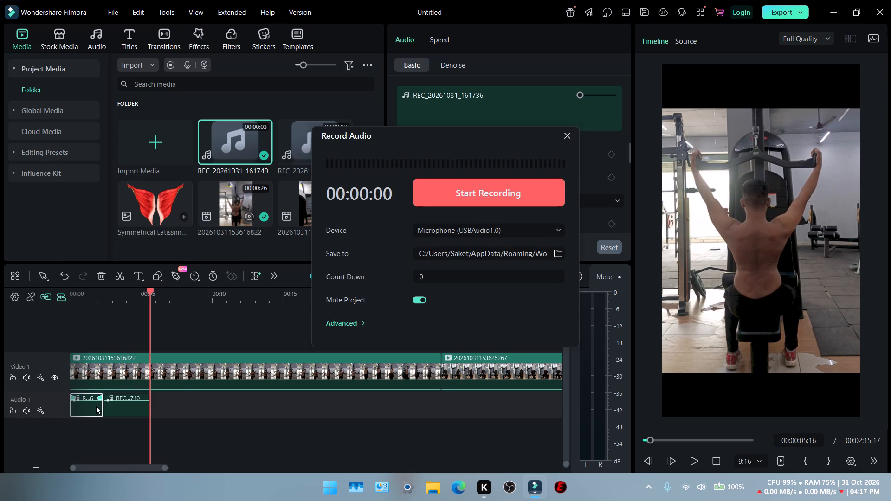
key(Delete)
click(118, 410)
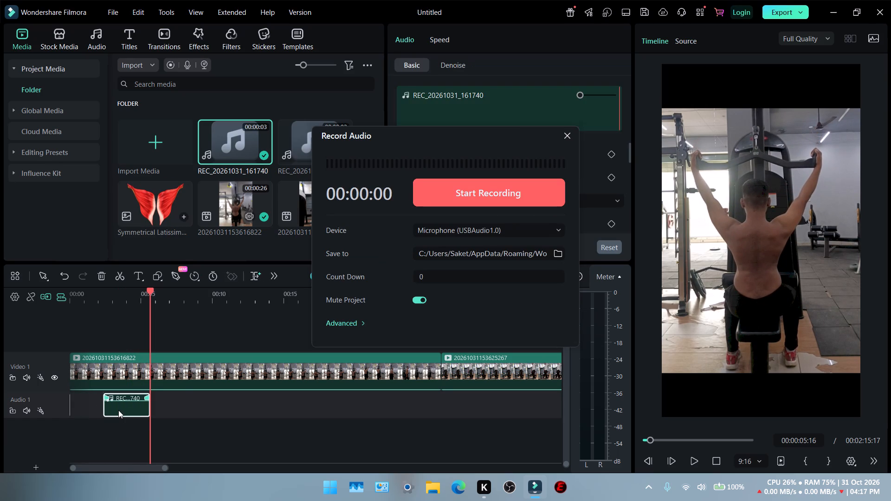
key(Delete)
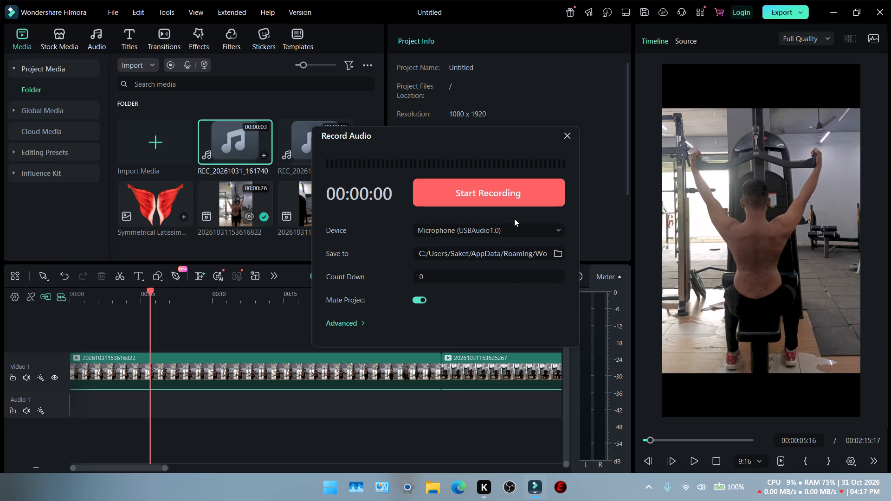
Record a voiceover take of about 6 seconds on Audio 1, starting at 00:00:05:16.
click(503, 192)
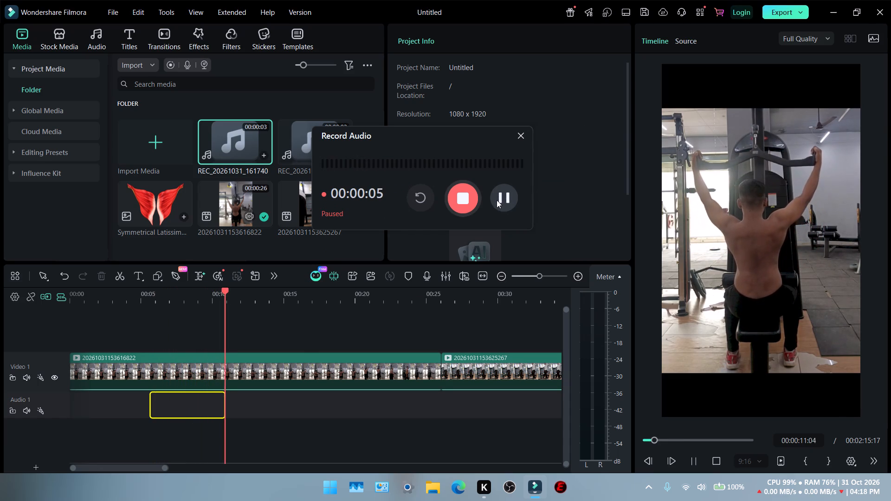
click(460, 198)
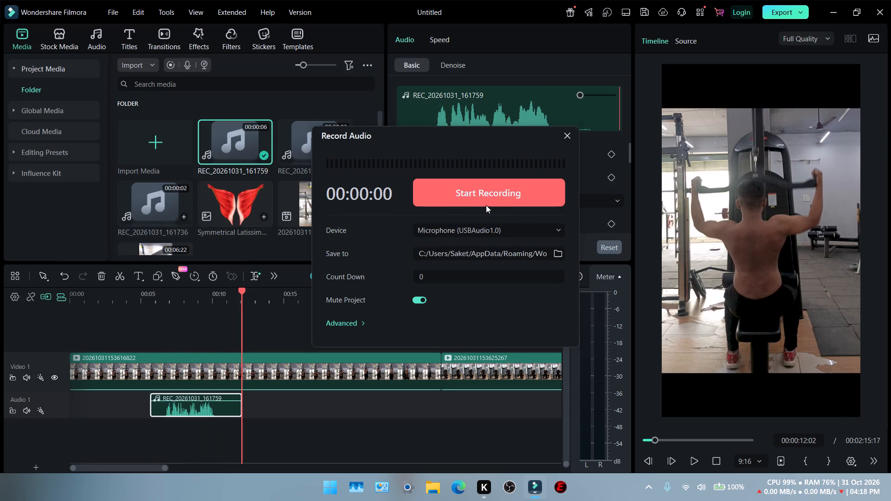
Close the voiceover recorder and play back the new take from about 00:00:05:14.
click(149, 301)
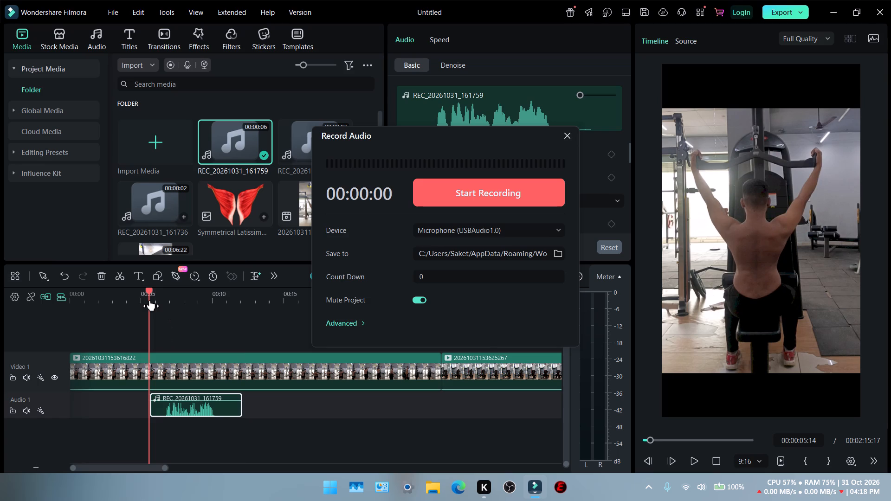
key(space)
key(space)
click(571, 136)
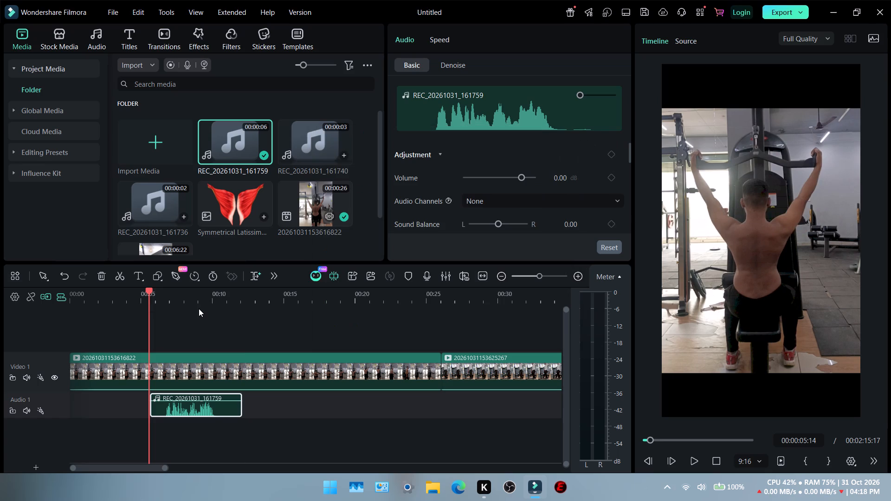
key(space)
click(162, 302)
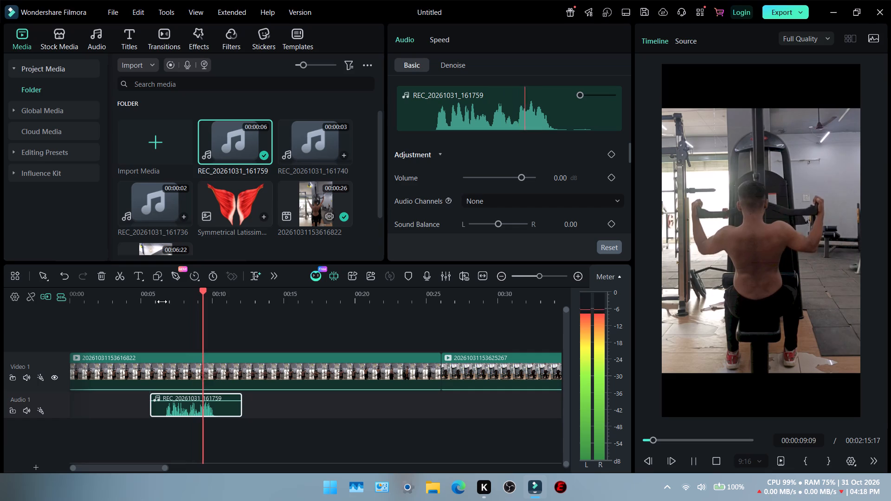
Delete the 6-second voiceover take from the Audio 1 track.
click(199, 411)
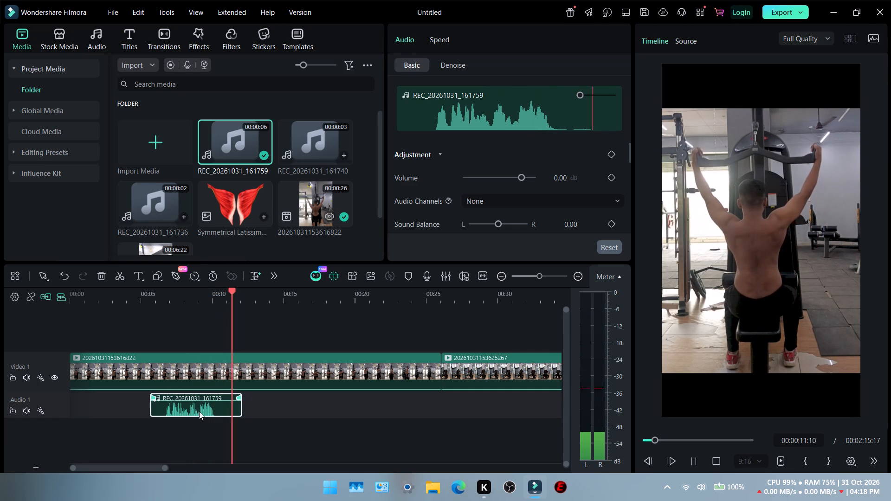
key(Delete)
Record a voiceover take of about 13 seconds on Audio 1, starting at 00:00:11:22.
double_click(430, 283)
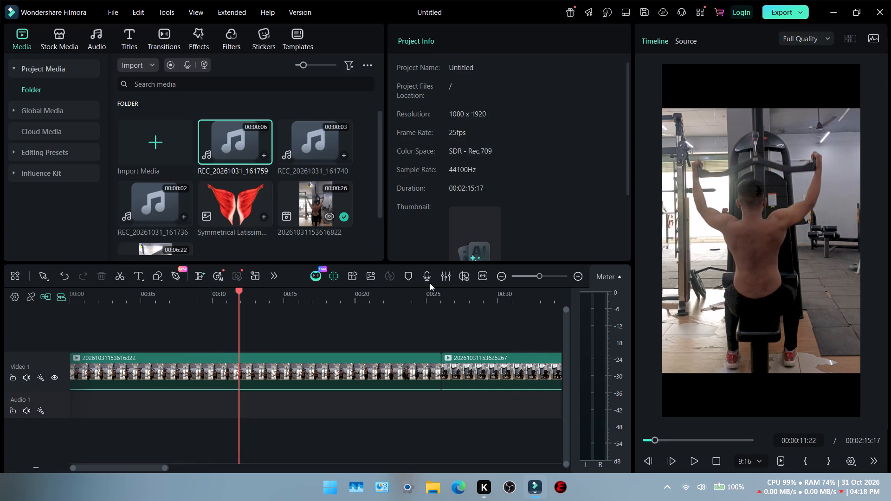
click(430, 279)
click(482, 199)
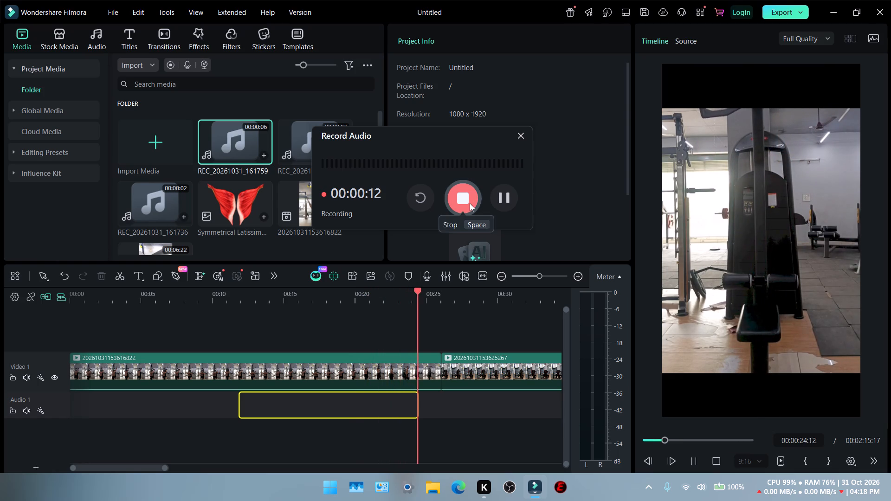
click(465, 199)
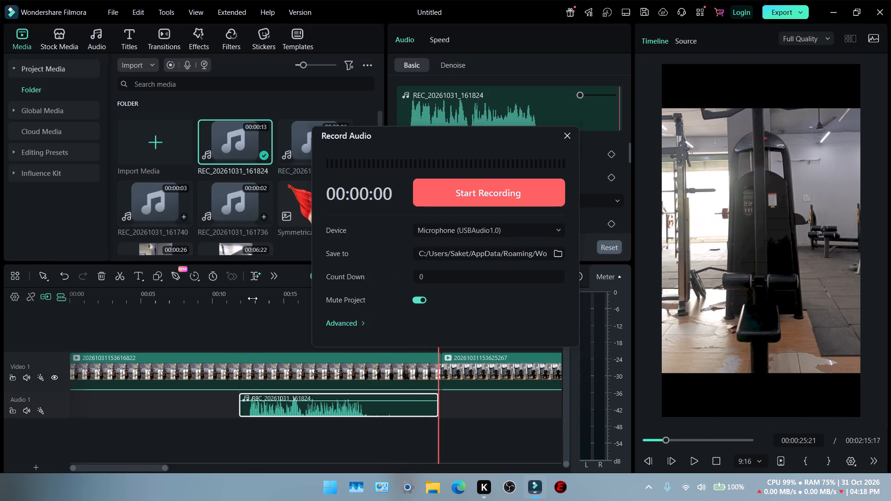
Close the voiceover recorder and play back the 13-second take from its beginning, repeating it to judge the recording.
double_click(252, 298)
drag(252, 293, 247, 294)
key(space)
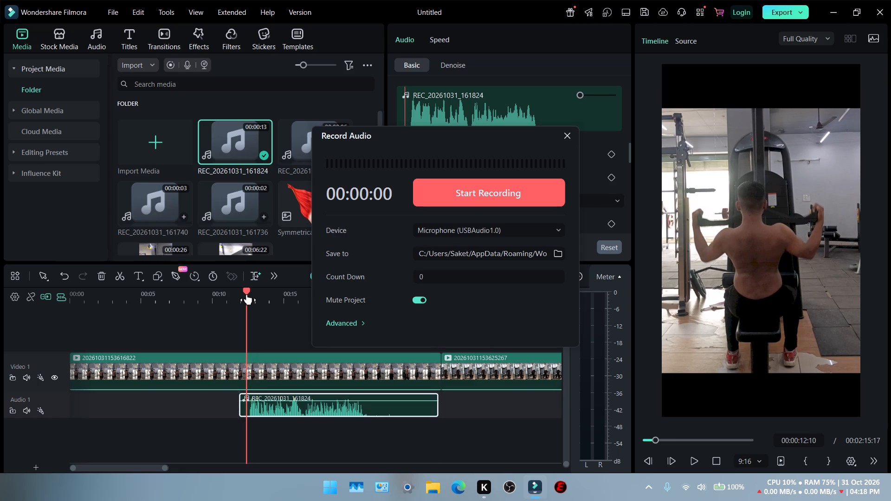
click(568, 132)
key(space)
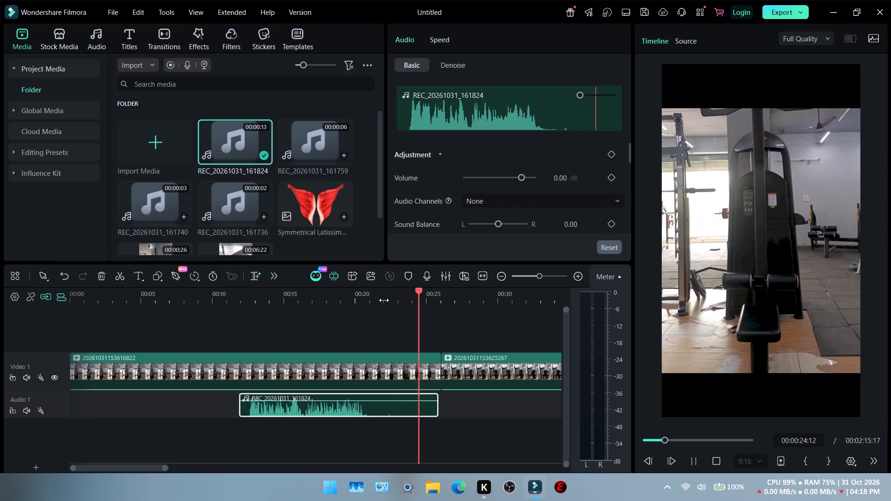
click(243, 296)
key(space)
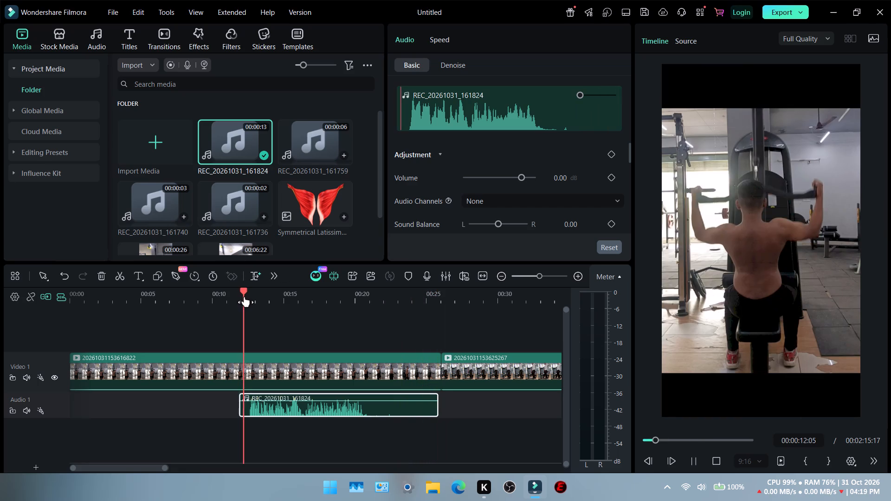
key(space)
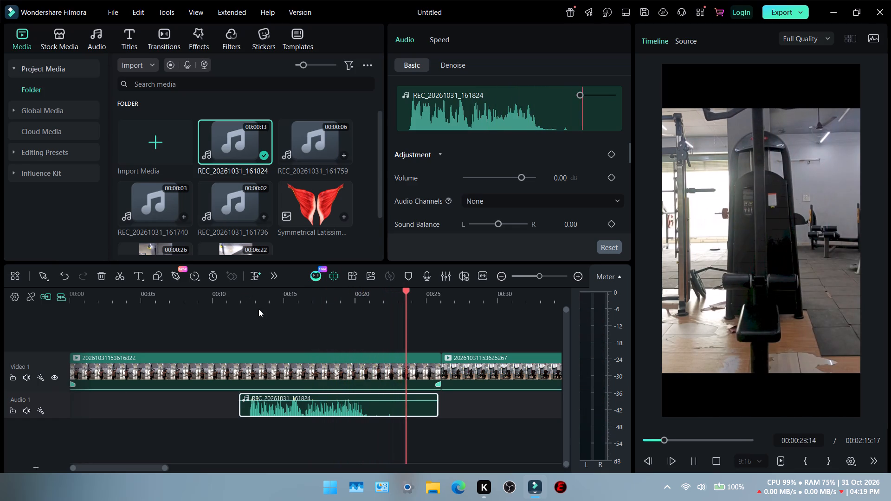
click(246, 295)
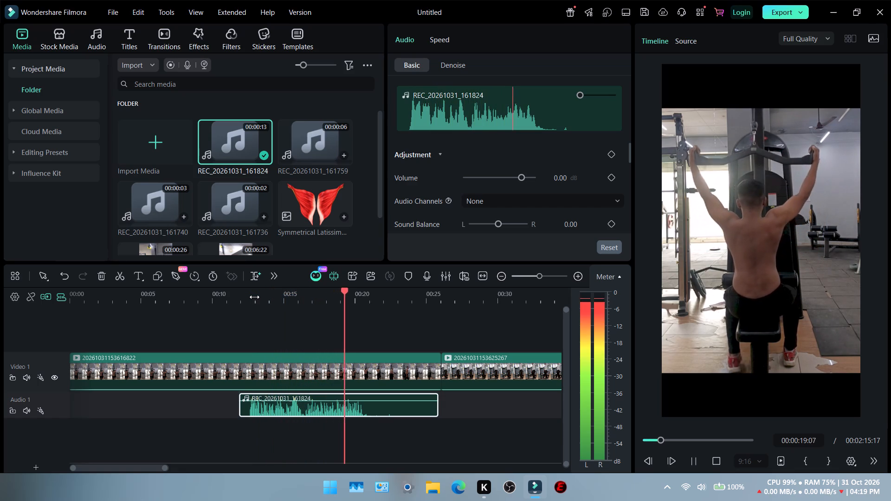
click(248, 301)
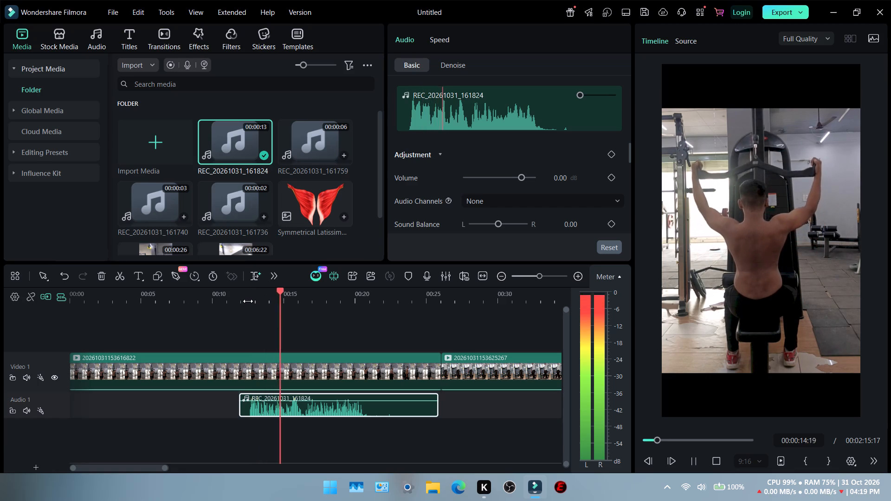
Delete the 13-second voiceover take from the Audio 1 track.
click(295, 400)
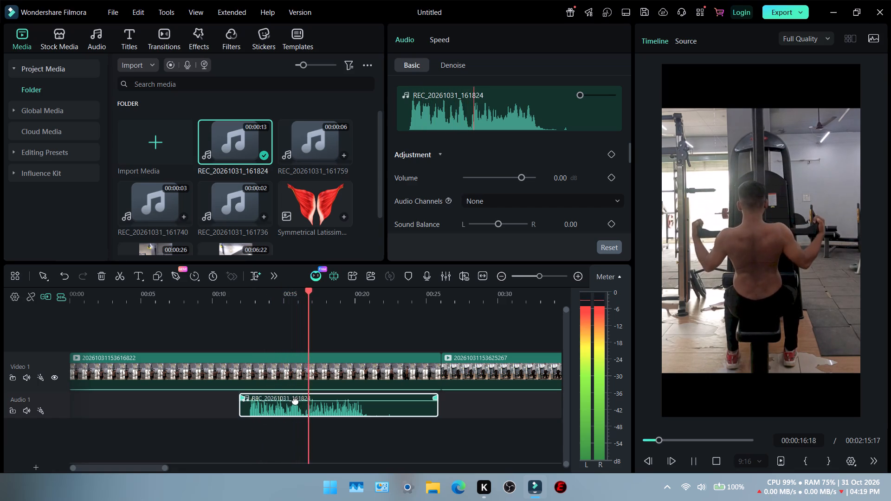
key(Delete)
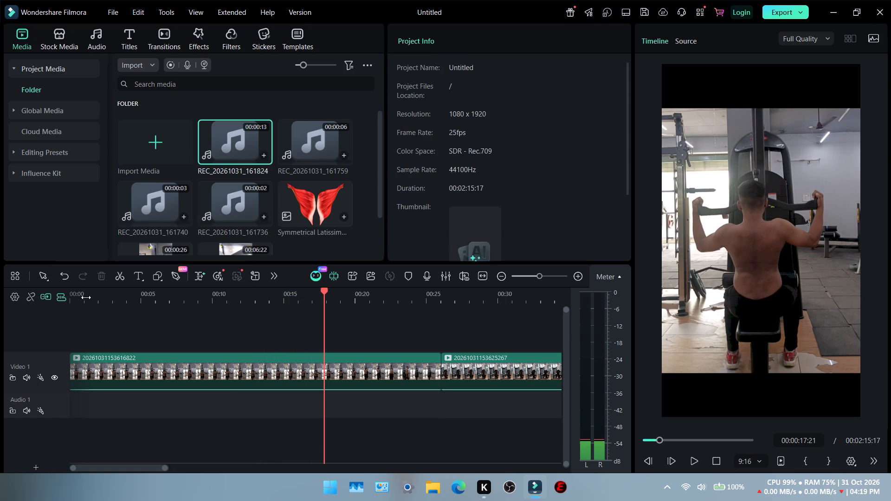
Preview the opening of the first clip, and record a voiceover take of about 9 seconds on Audio 1, starting at 00:00:04:23.
double_click(90, 301)
click(91, 293)
drag(86, 293, 39, 305)
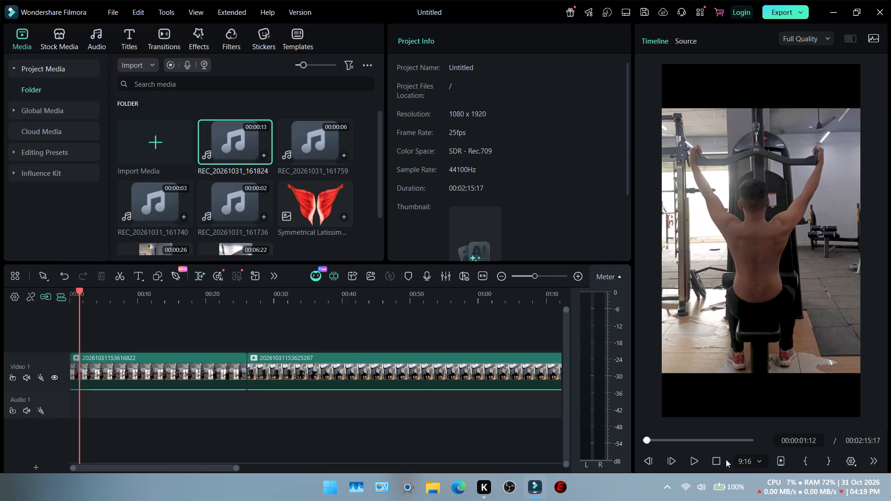
click(692, 461)
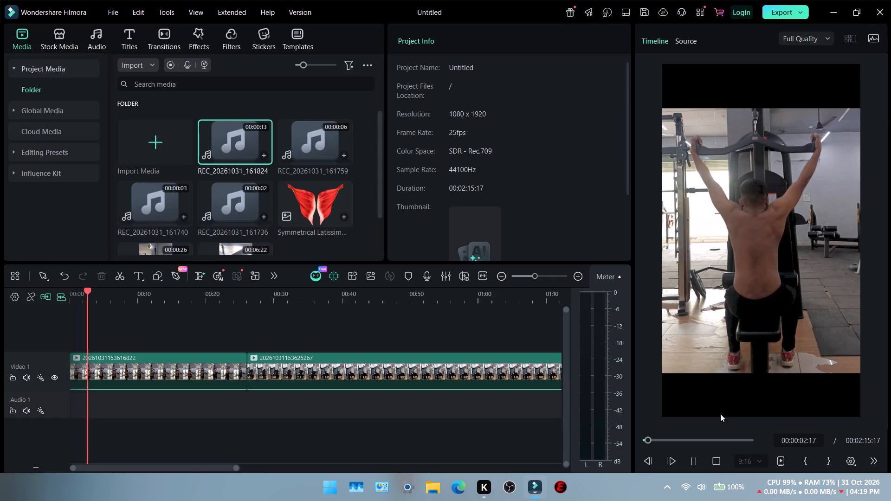
click(698, 457)
click(427, 281)
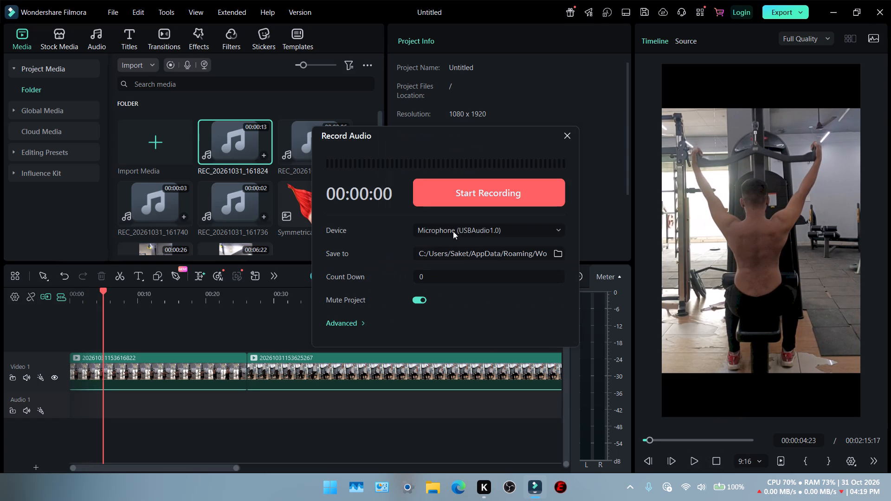
click(468, 199)
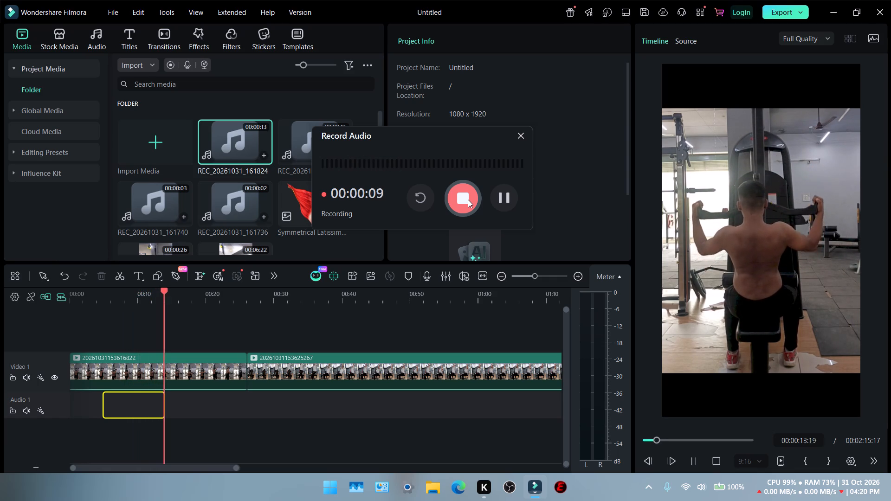
click(468, 199)
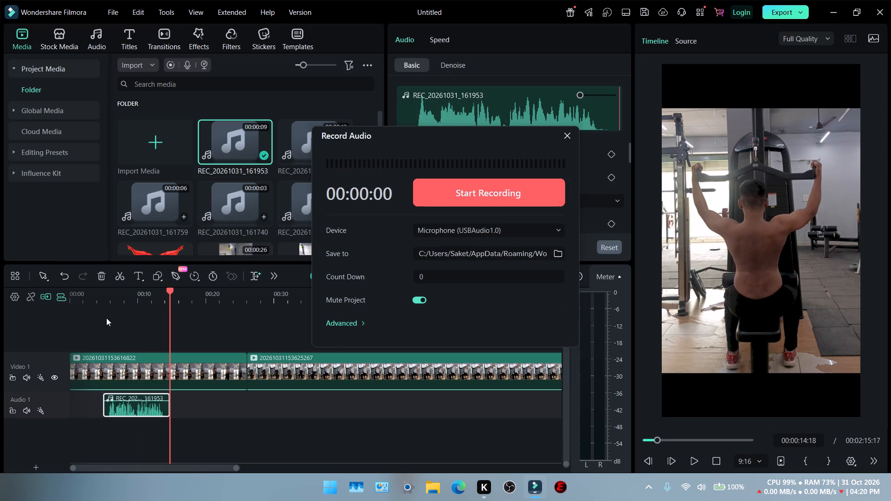
Close the voiceover recorder and play back the new 9-second take from about 00:00:05:03.
click(104, 299)
key(space)
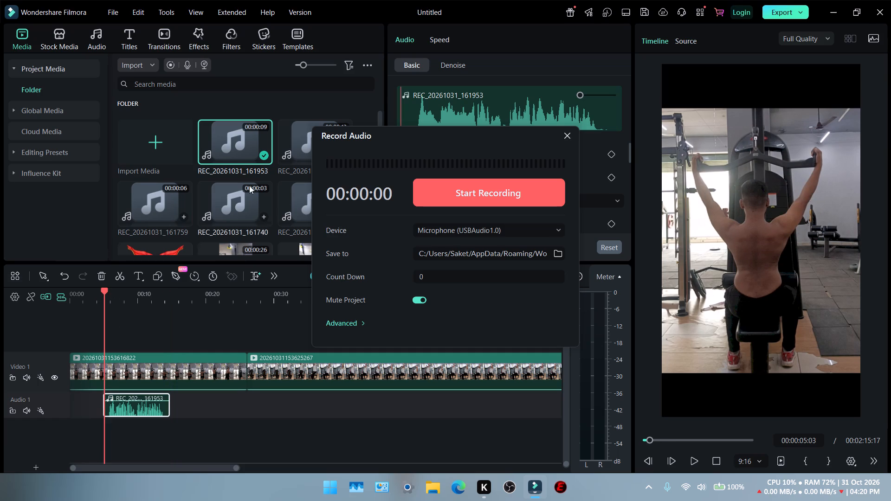
click(565, 135)
key(space)
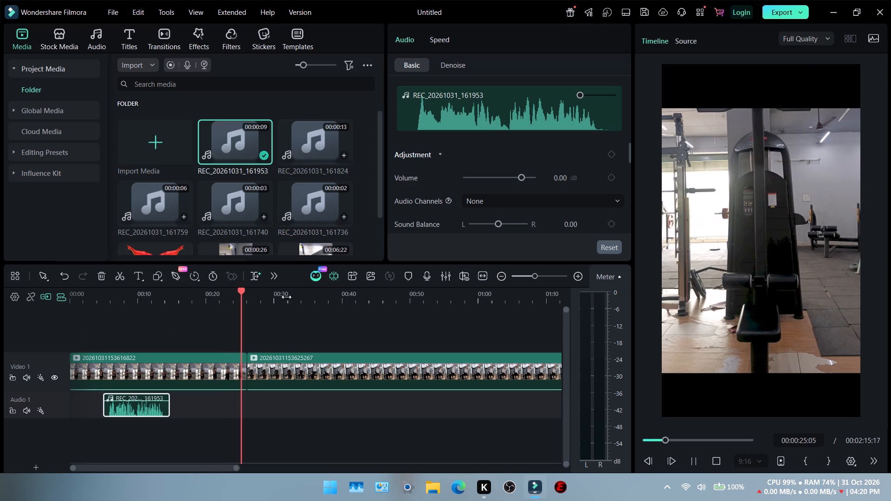
Skim through the footage after the first clip, examining the side-view and rear-view pulldown shots, and return to 00:00:31:01.
click(320, 301)
scroll(320, 301, left, 1)
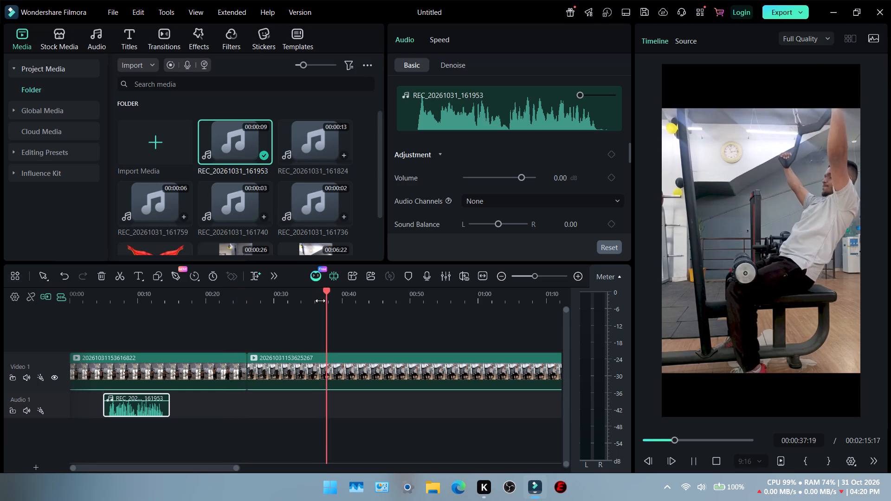
click(301, 300)
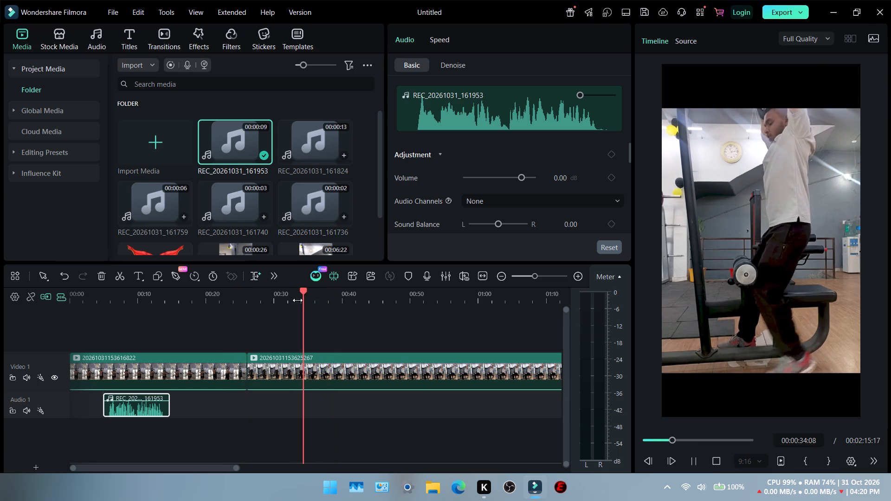
click(271, 301)
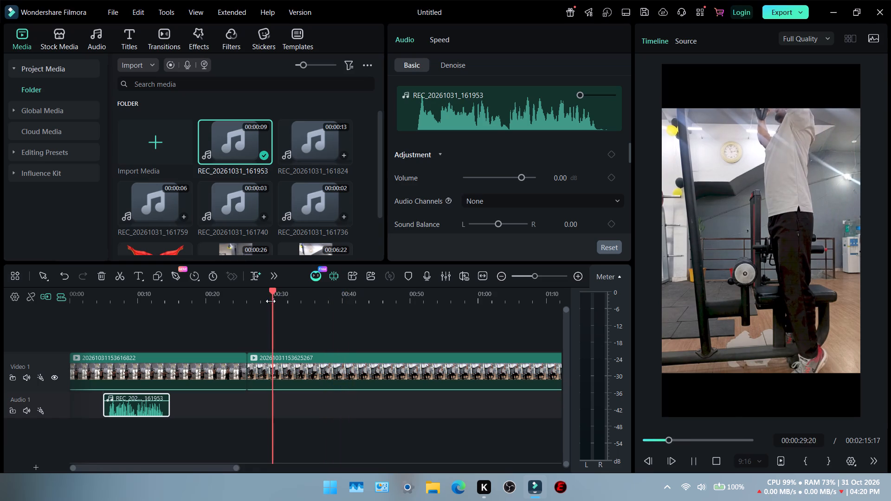
click(431, 304)
click(463, 305)
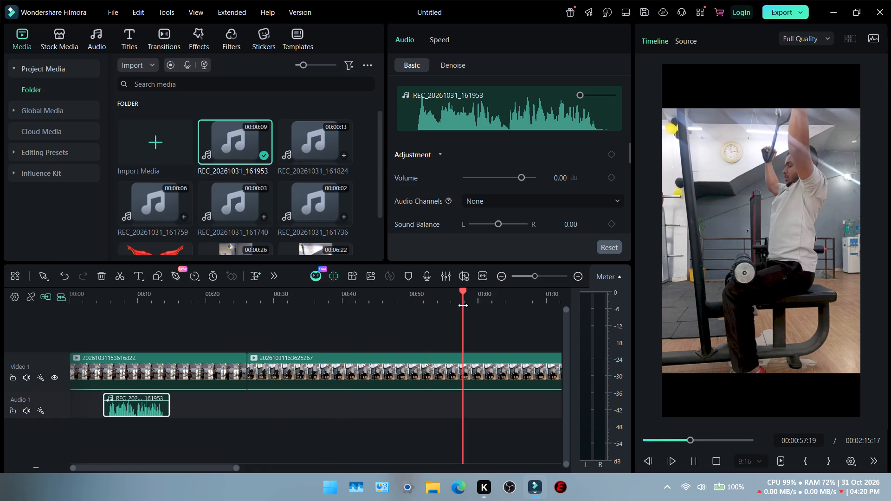
scroll(469, 315, left, 1)
scroll(422, 318, left, 1)
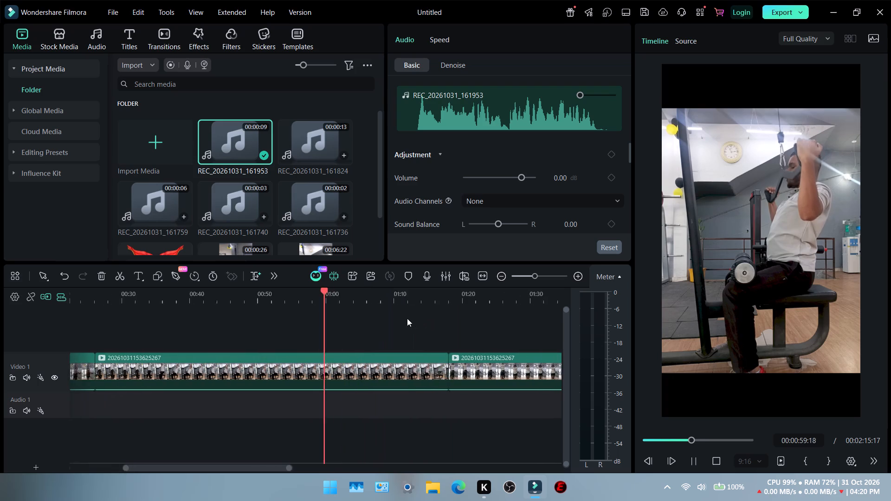
scroll(407, 318, left, 2)
click(426, 299)
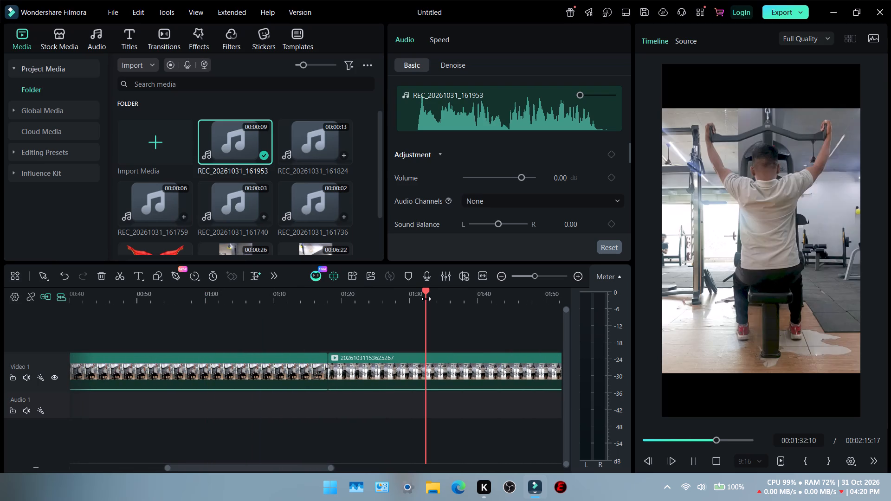
click(142, 302)
scroll(142, 302, right, 3)
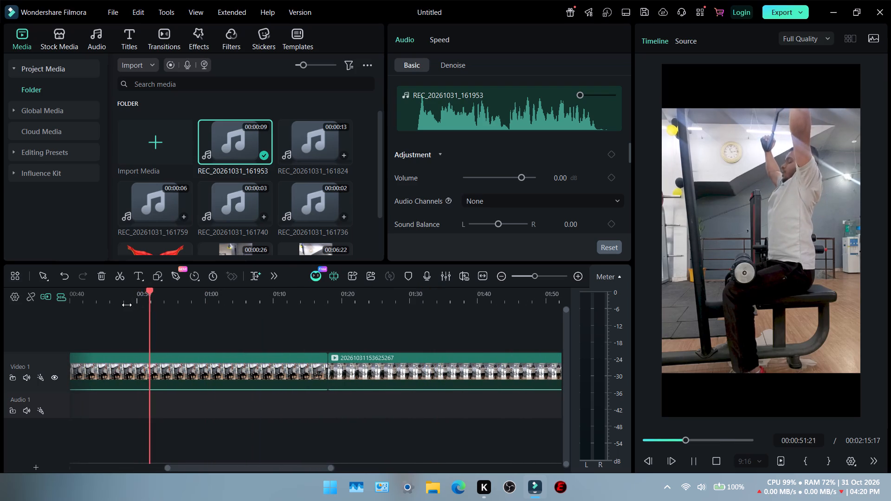
scroll(126, 305, right, 2)
click(134, 300)
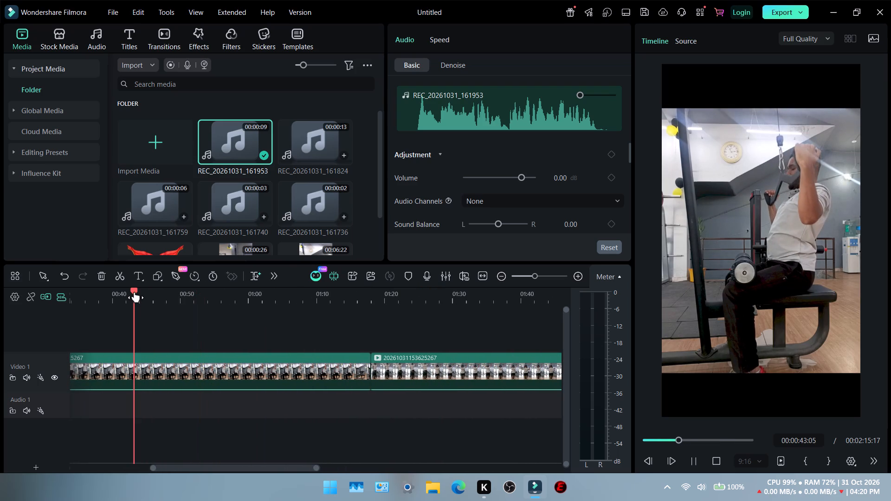
drag(135, 292, 100, 299)
scroll(100, 299, right, 3)
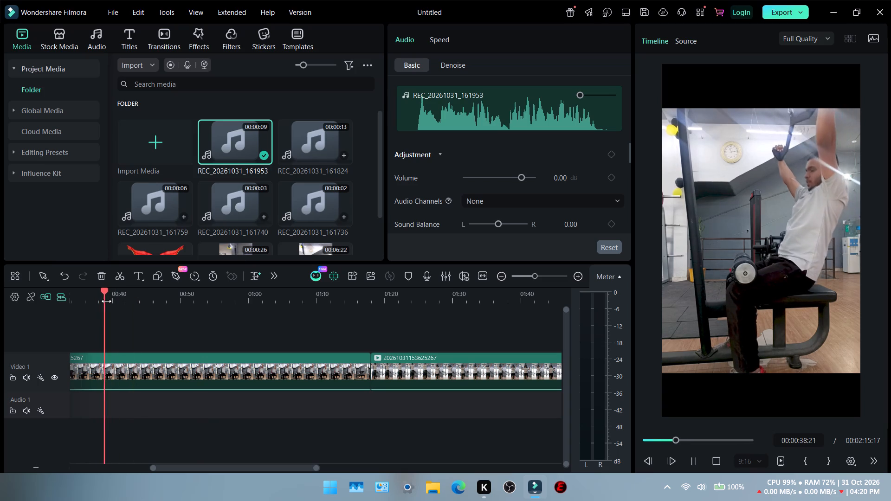
scroll(106, 301, right, 1)
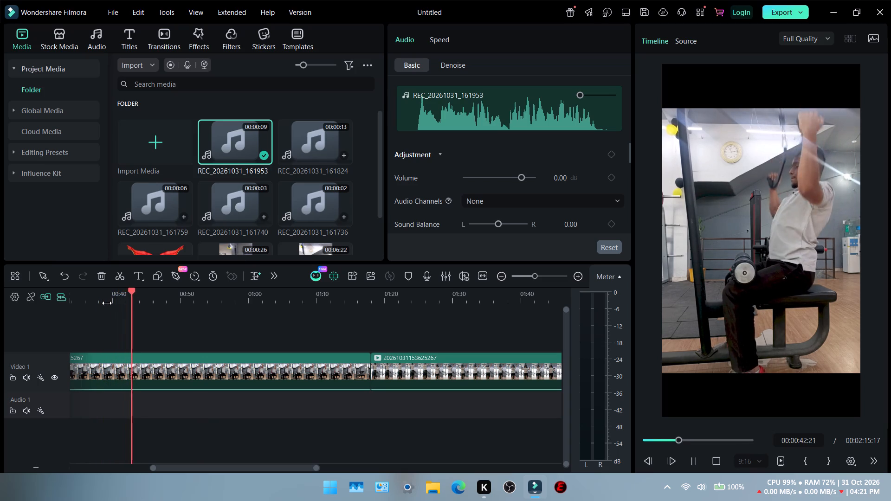
key(space)
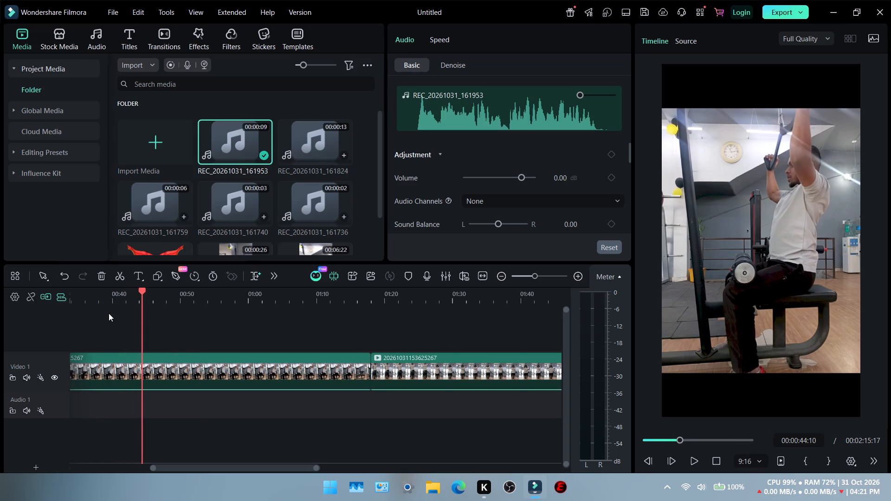
scroll(183, 347, right, 2)
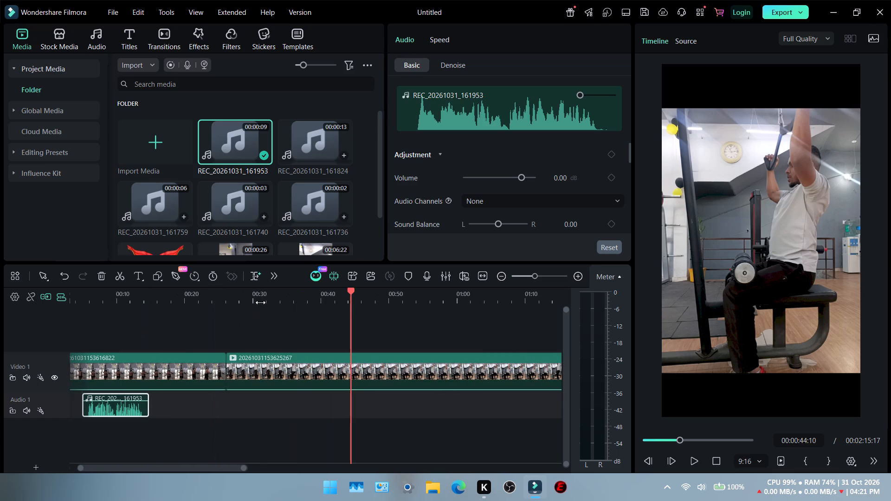
click(260, 302)
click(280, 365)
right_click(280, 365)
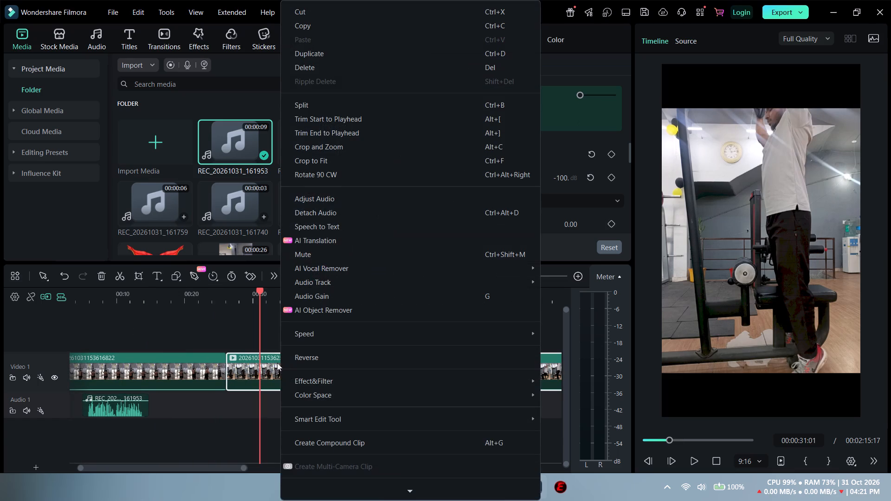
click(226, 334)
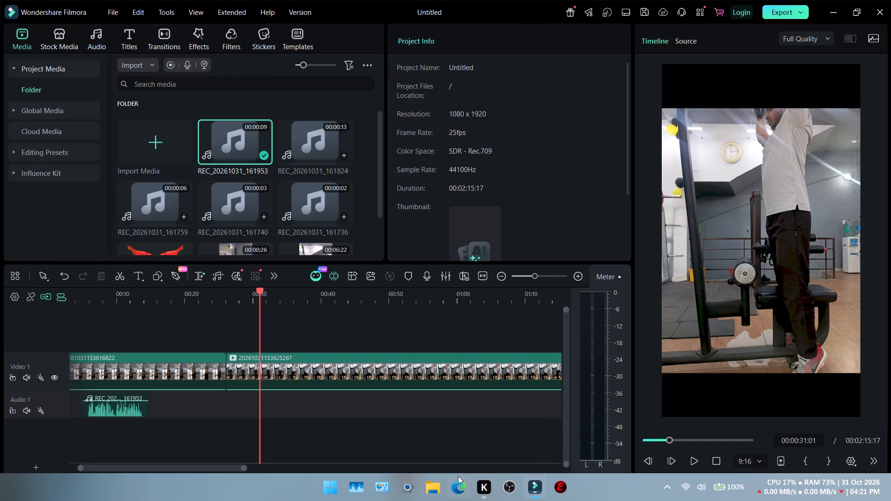
Switch to Microsoft Edge and open Google in the new tab.
click(460, 480)
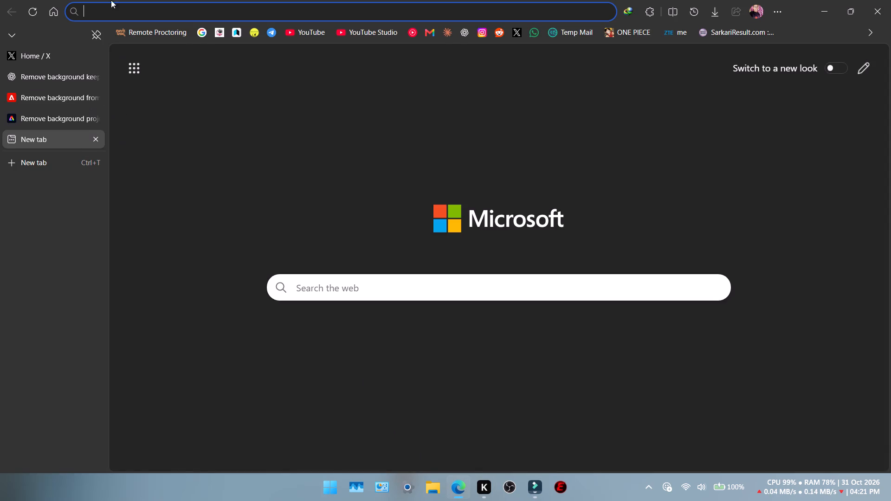
click(198, 32)
Close the four older tabs, the X page and the three background-removal pages, keeping only the Google tab.
click(96, 58)
click(96, 58)
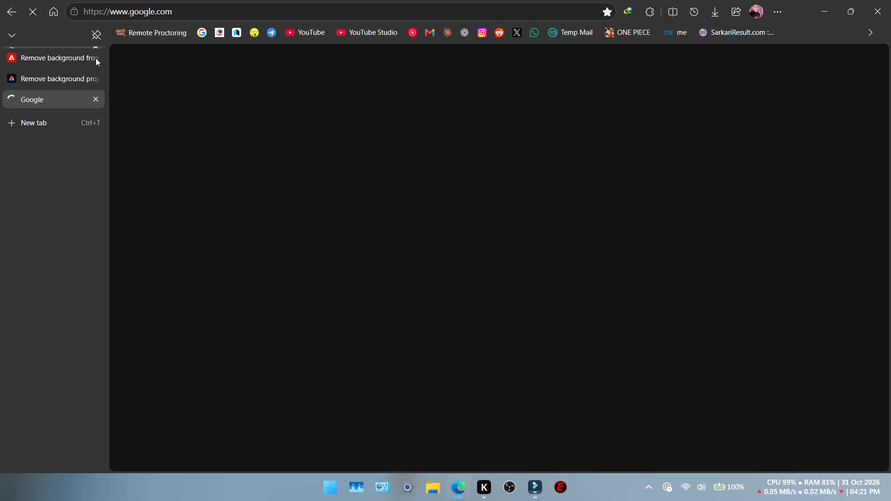
click(96, 58)
click(96, 58)
Search Google for "freeze frame in filmora" and read the expanded AI Overview on adding a freeze frame.
click(400, 221)
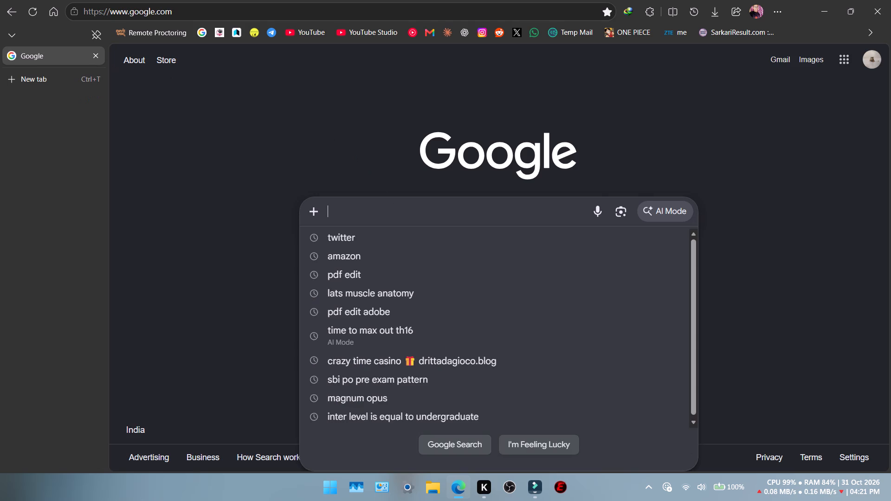
text(freeze frame)
key(space)
text(in fil)
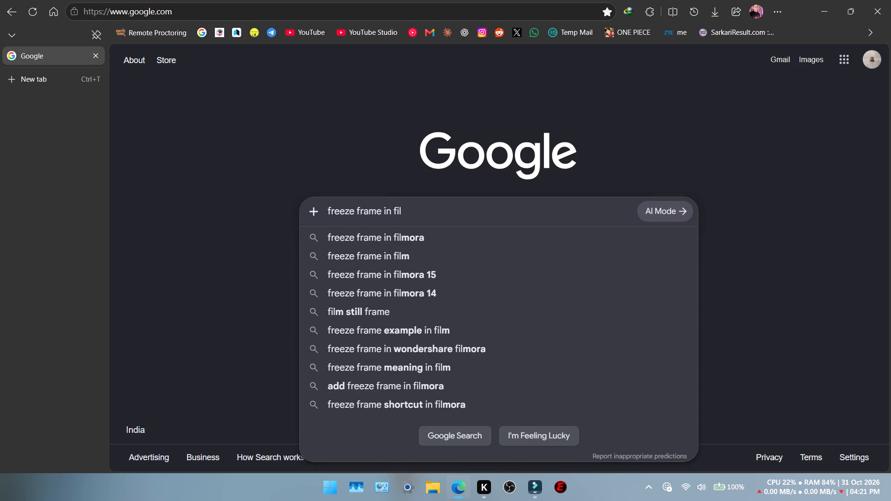
click(471, 239)
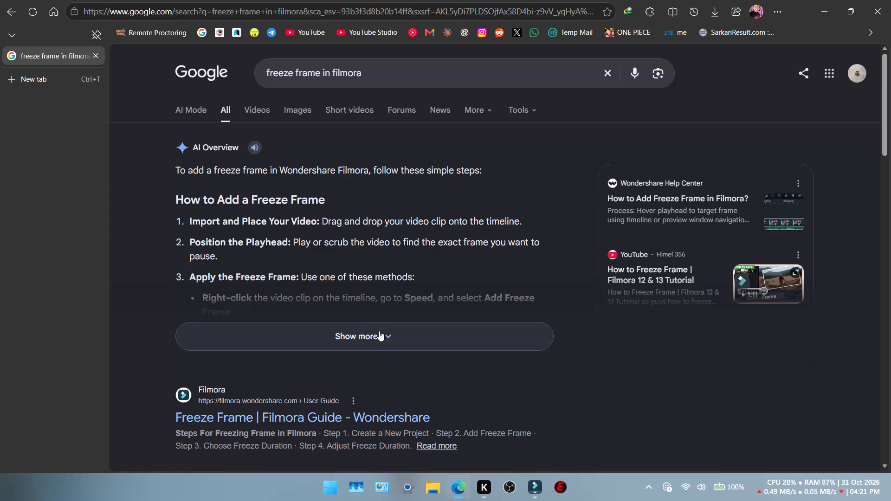
click(379, 331)
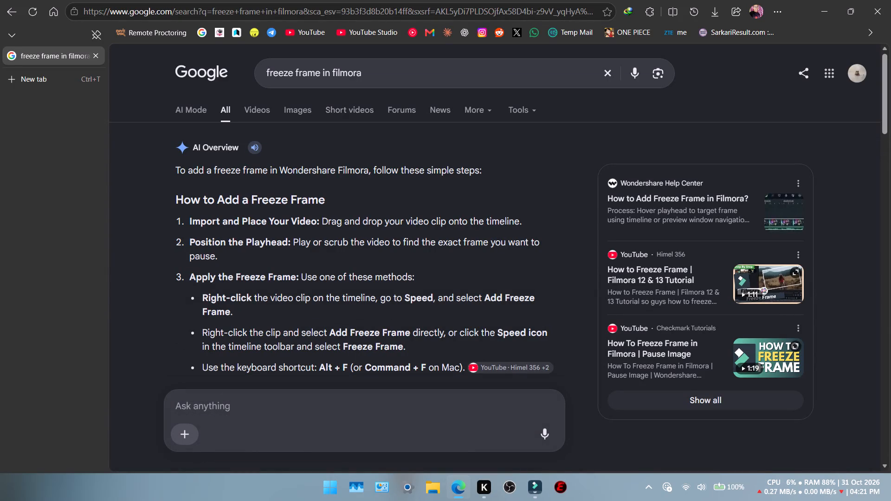
scroll(387, 300, down, 1)
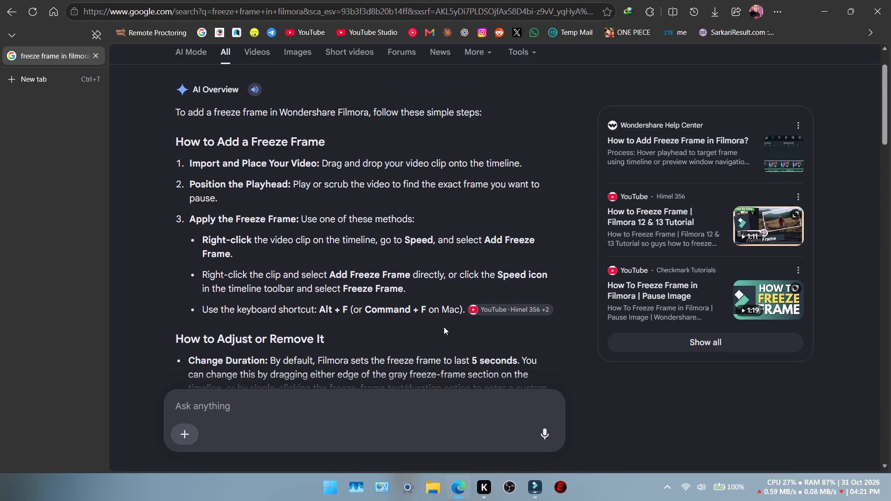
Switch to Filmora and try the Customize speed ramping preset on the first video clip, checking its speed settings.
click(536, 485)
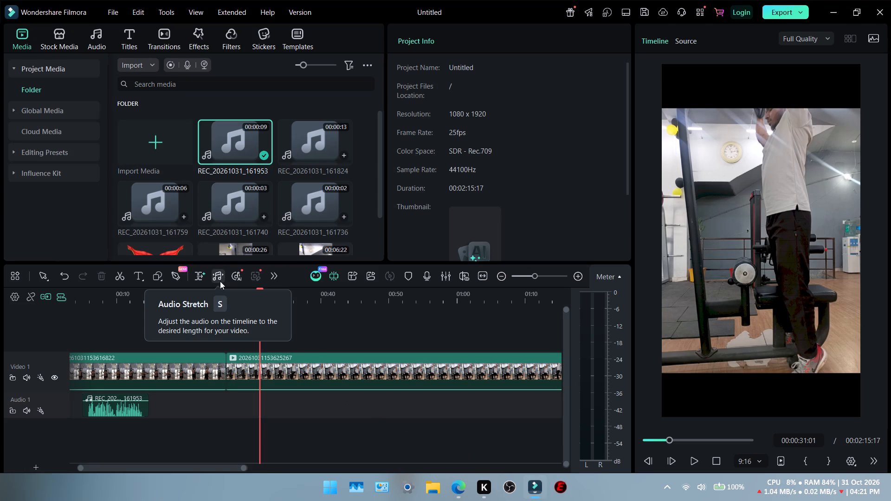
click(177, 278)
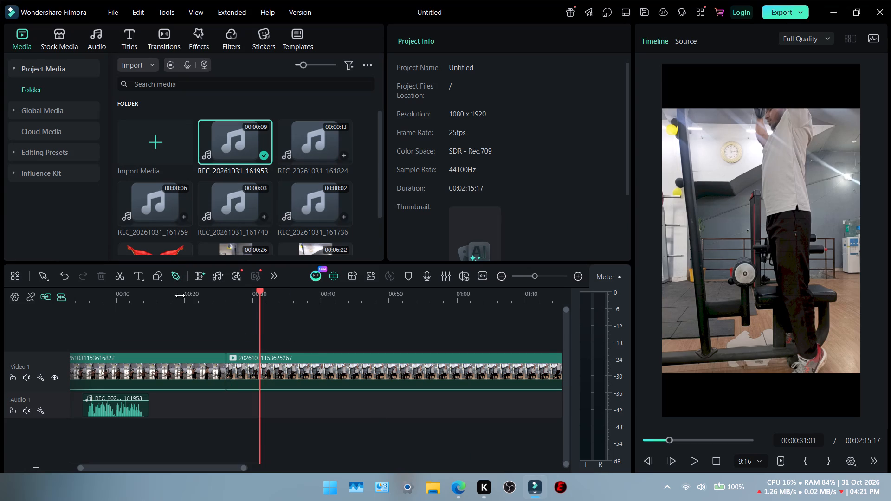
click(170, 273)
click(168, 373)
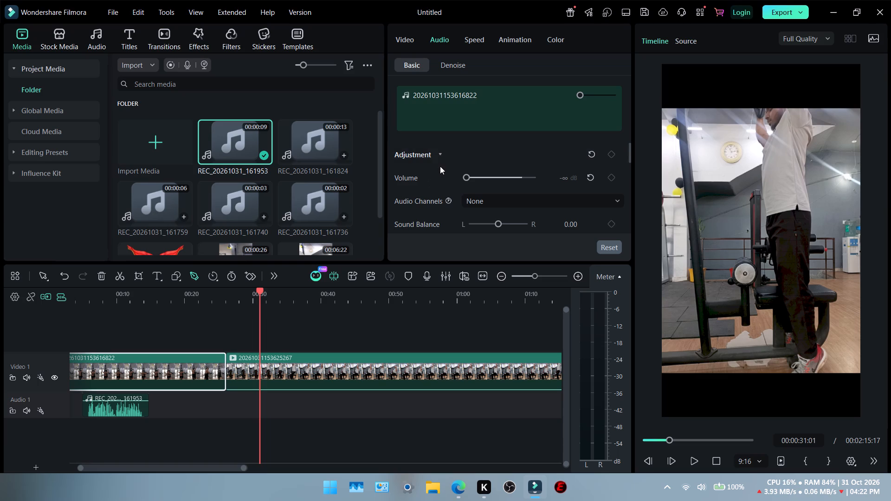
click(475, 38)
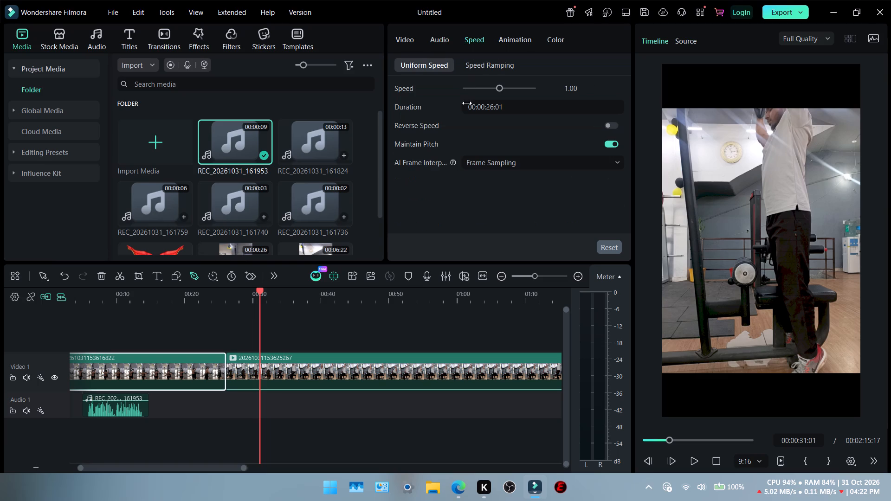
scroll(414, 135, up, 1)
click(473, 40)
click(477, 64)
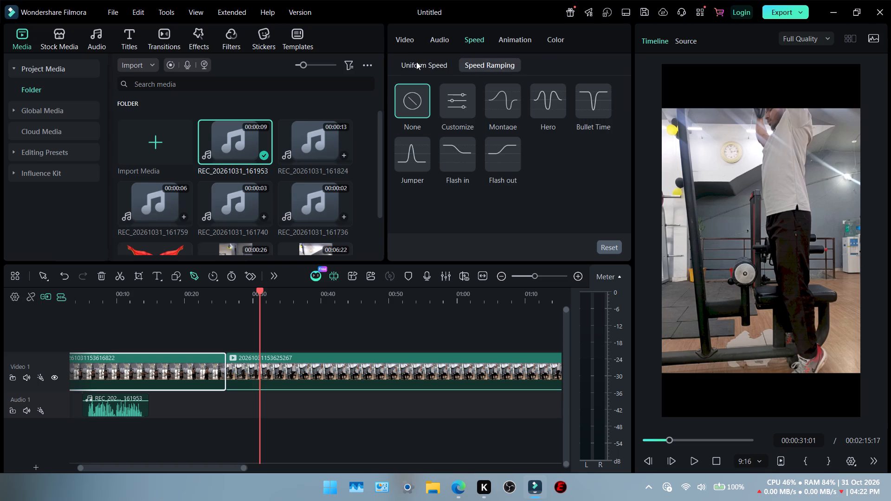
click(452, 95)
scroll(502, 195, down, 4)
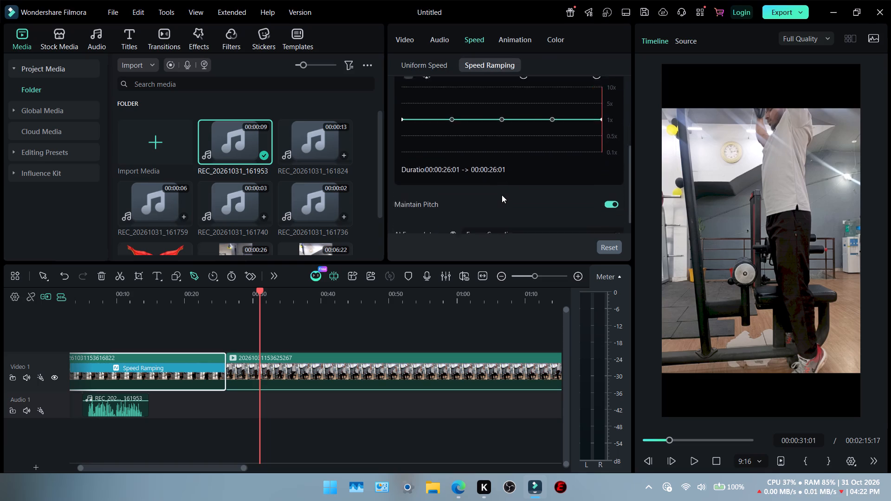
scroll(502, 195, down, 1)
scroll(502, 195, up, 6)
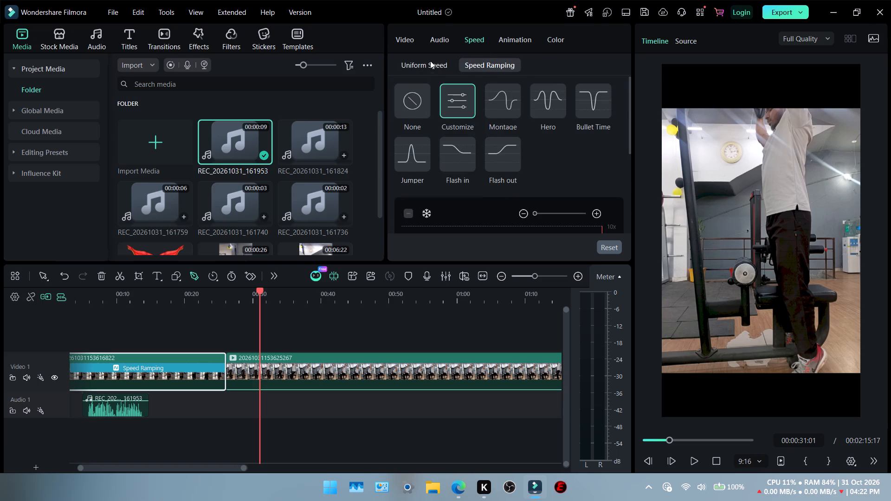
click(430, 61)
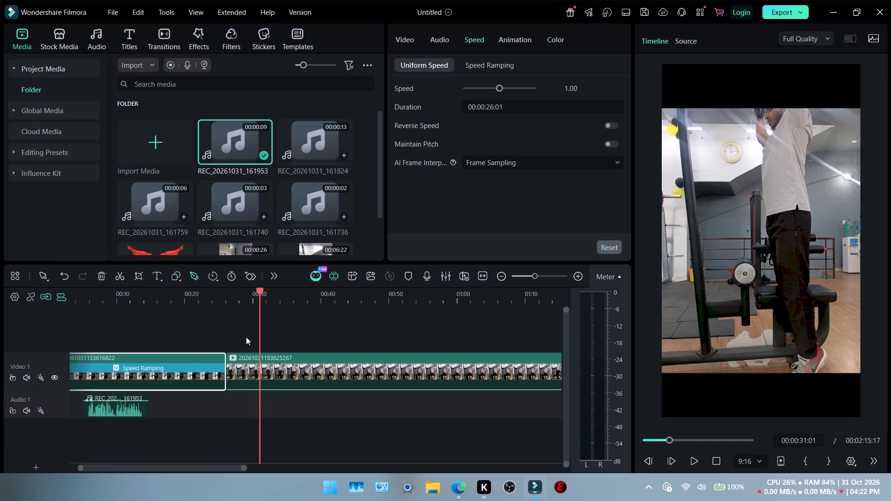
Check the second video clip's speed settings and clip commands for a freeze frame option.
click(269, 378)
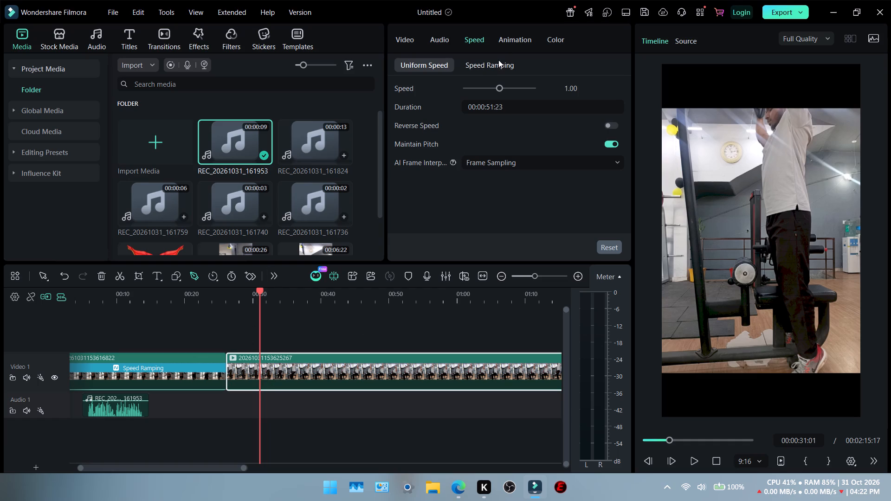
click(471, 42)
right_click(317, 370)
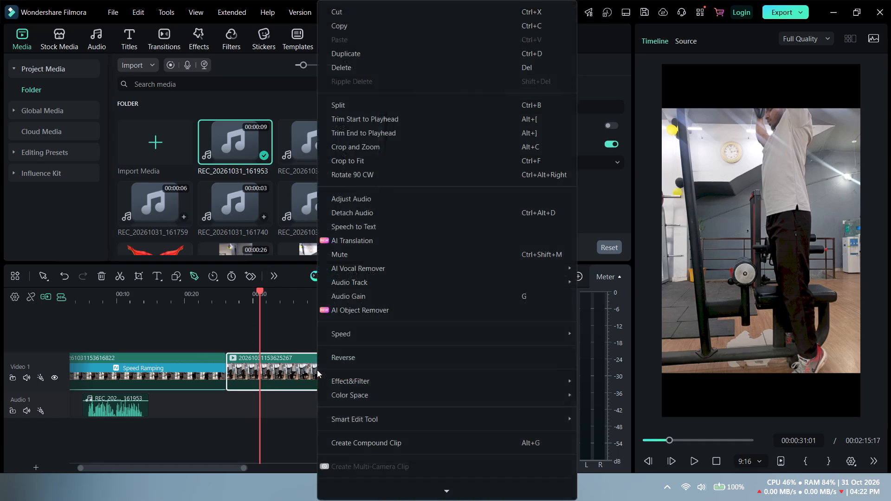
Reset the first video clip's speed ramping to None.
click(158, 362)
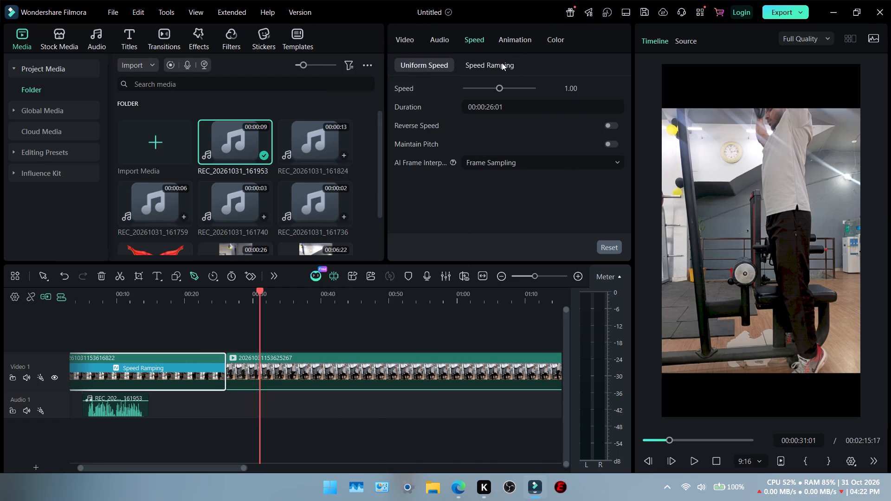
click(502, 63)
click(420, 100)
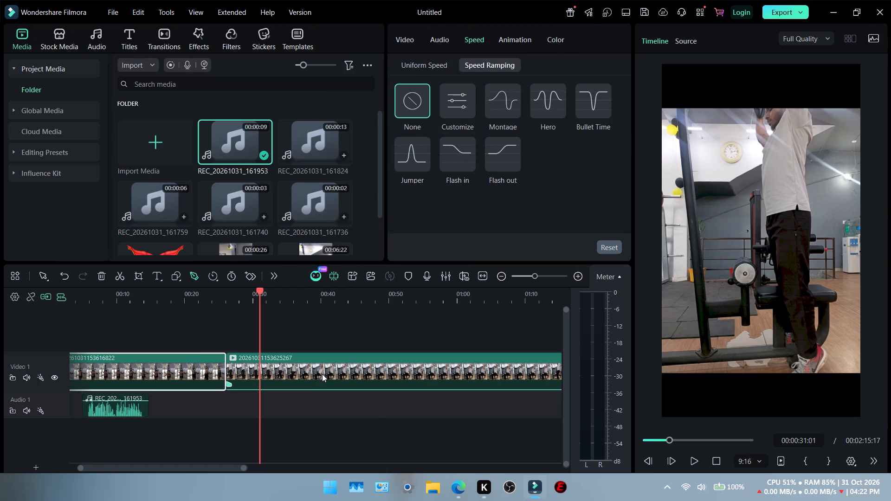
Switch to Microsoft Edge, open the "How to Freeze Frame | Filmora 12 & 13 Tutorial" video, skim through it and pause near its end.
click(465, 491)
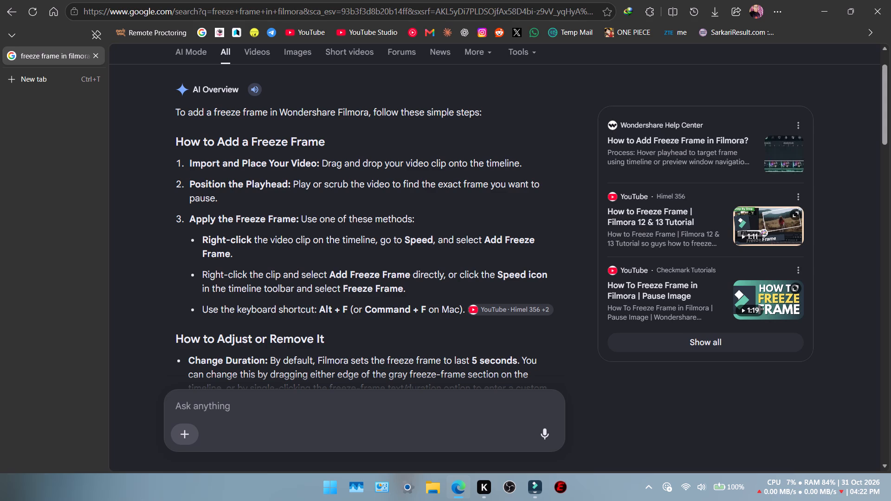
click(663, 214)
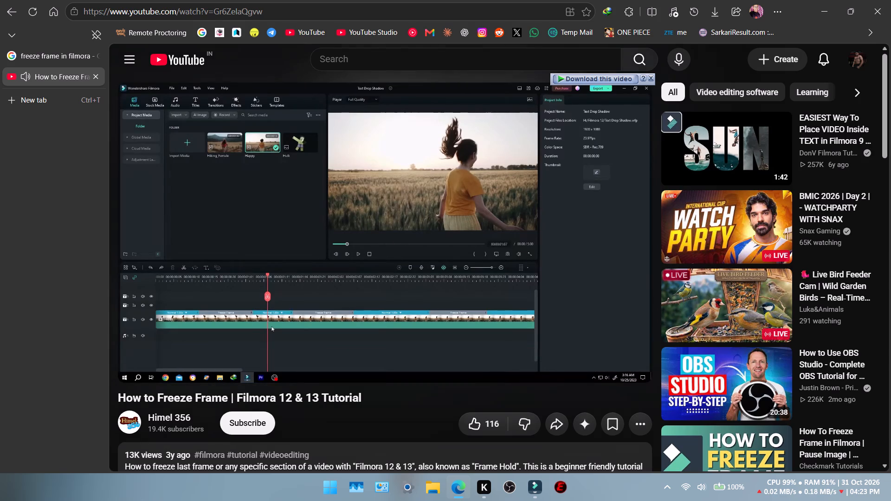
key(Right)
key(Right)
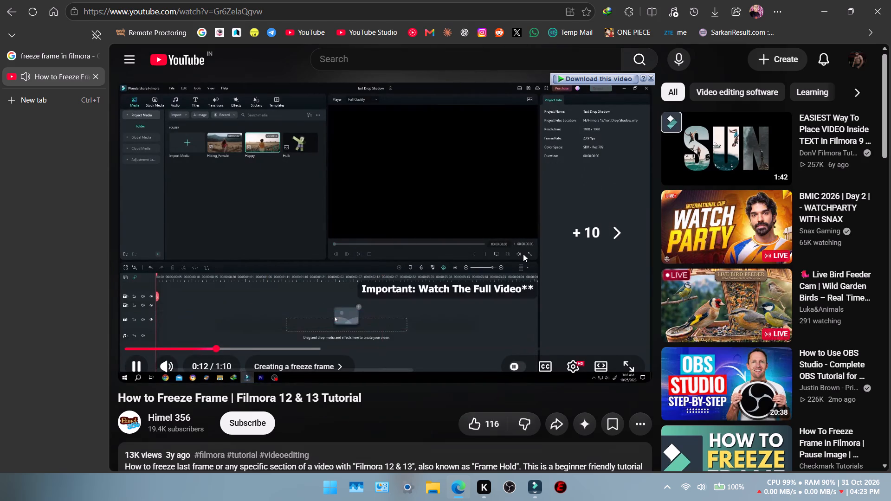
key(Right)
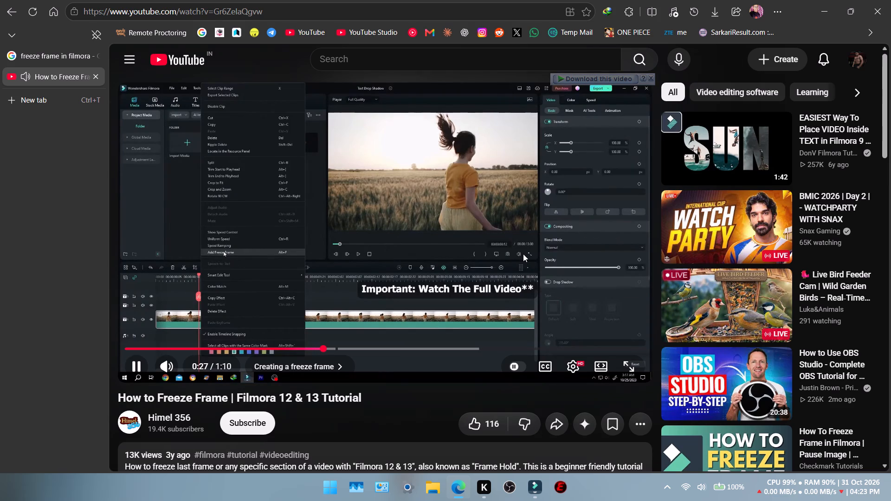
key(Right)
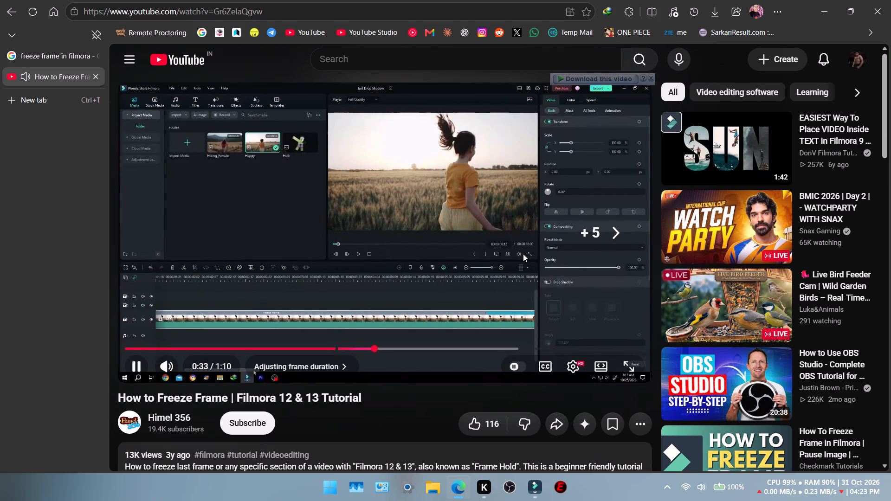
key(Right)
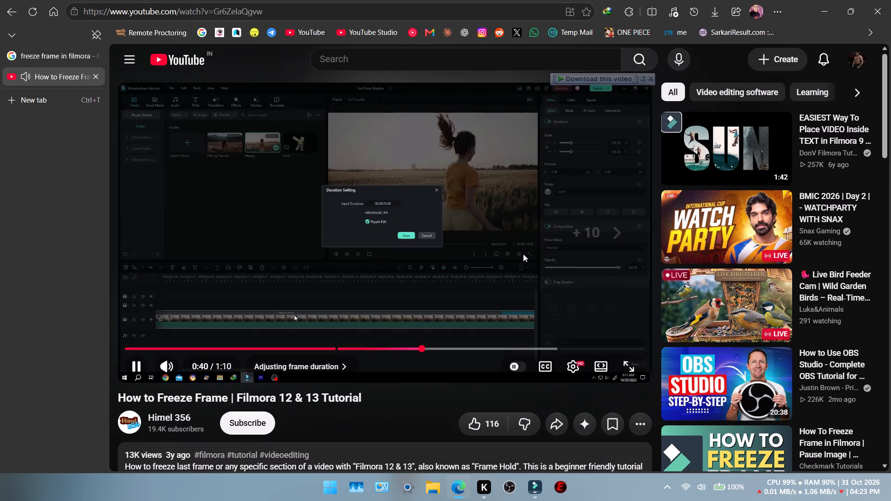
key(Right)
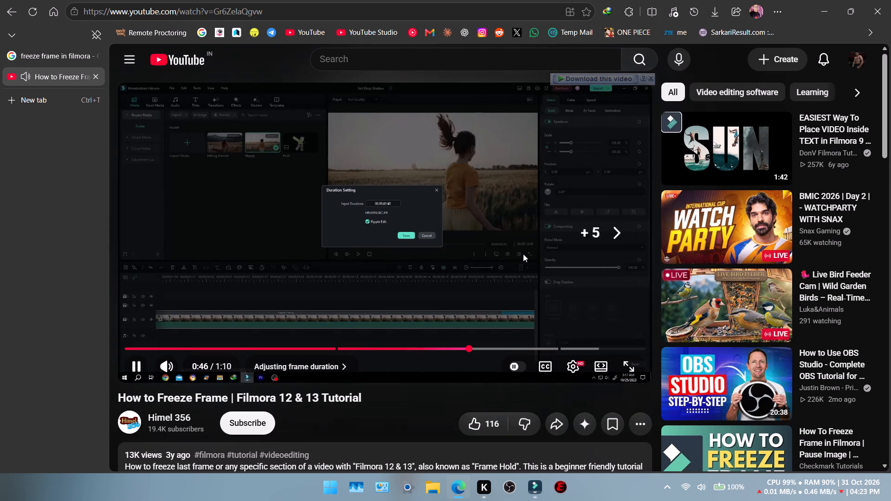
key(Right)
key(Right)
key(Right)
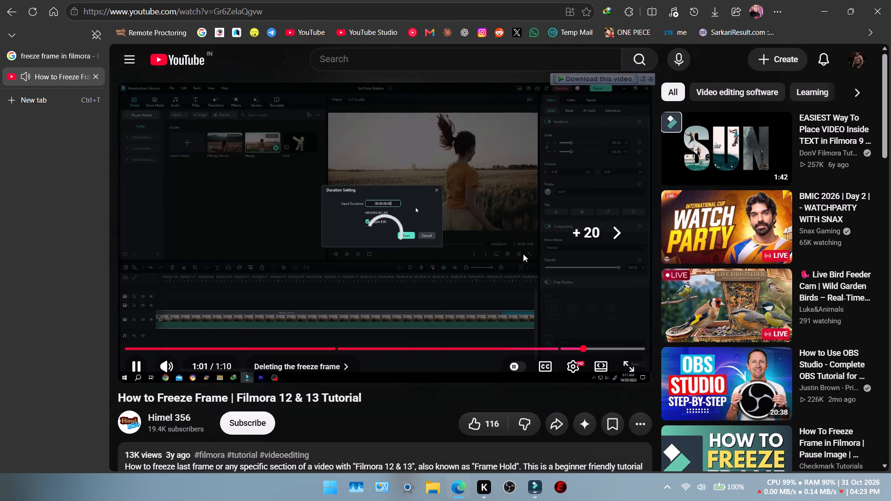
click(135, 363)
Search YouTube for "freeze frame in filmora".
click(398, 54)
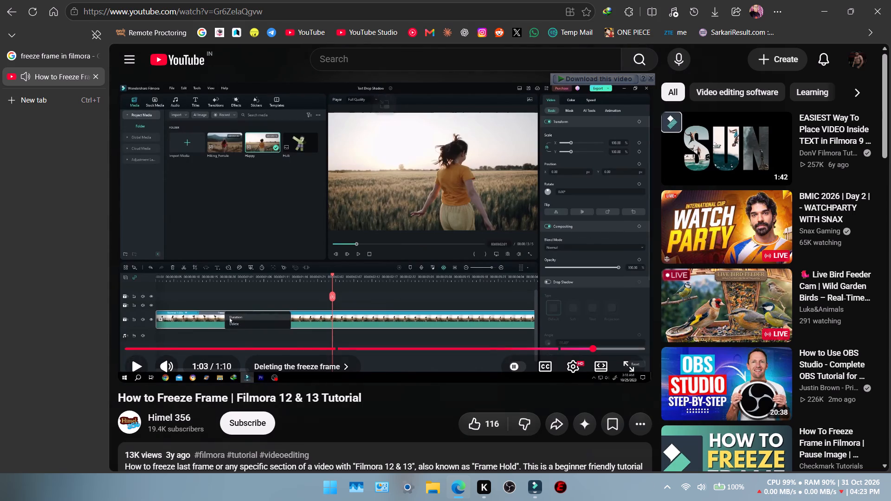
text(freeze frame in filmora)
key(Return)
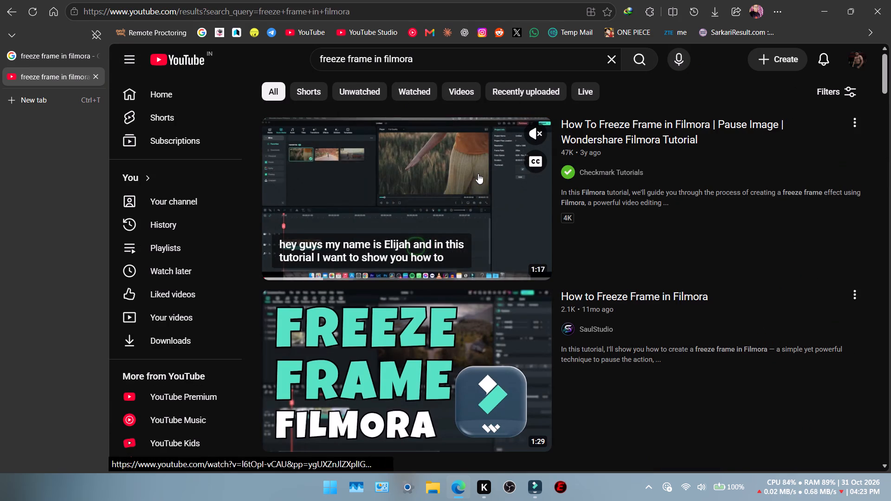
Open SaulStudio's "How to Freeze Frame in Filmora" video, skim to the Add Freeze Frame demonstration, pause it and return to Filmora.
scroll(478, 173, down, 1)
click(424, 302)
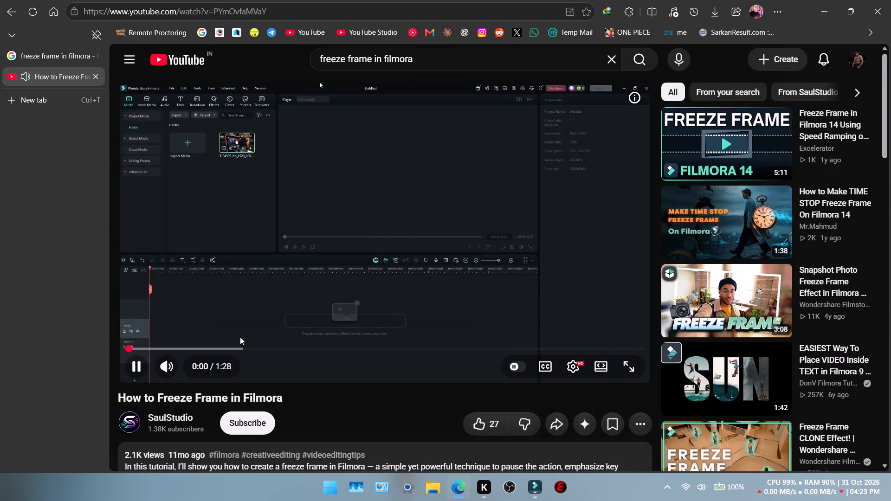
click(181, 350)
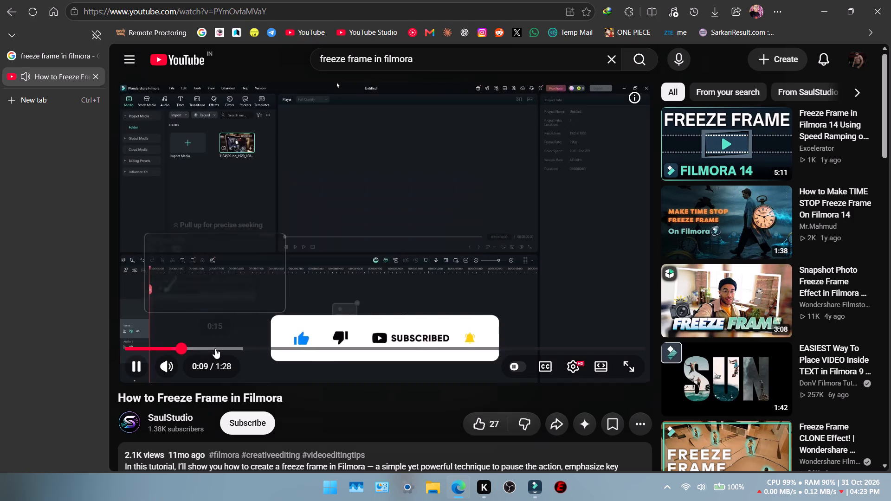
click(218, 348)
click(262, 350)
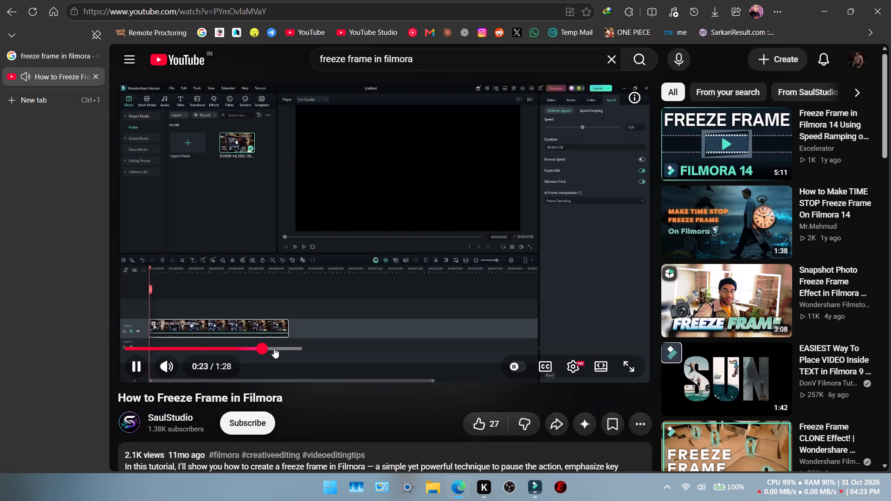
click(292, 348)
click(329, 348)
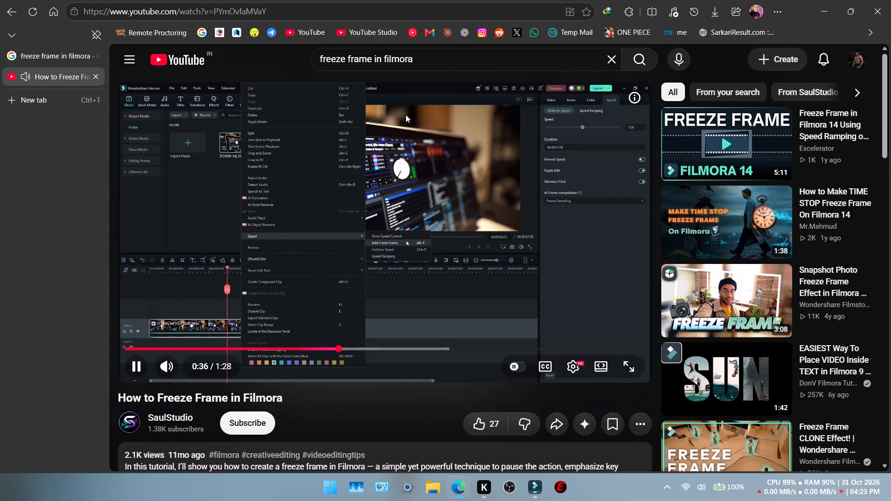
click(419, 178)
click(831, 11)
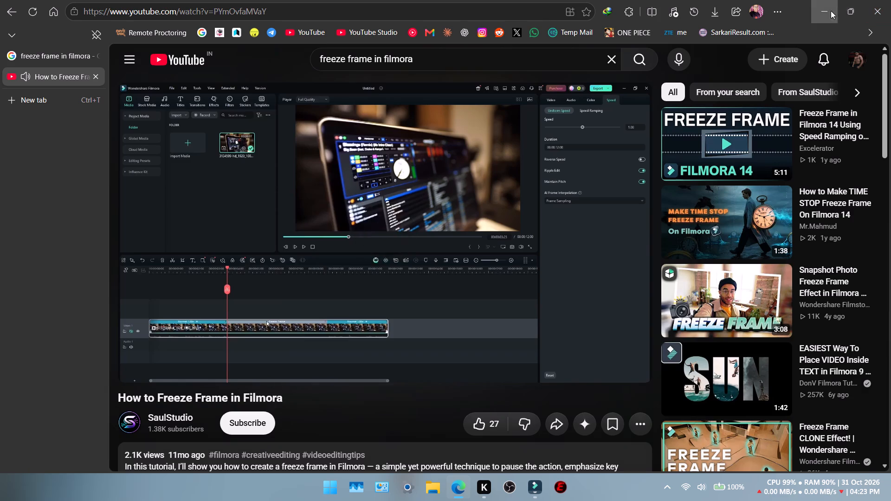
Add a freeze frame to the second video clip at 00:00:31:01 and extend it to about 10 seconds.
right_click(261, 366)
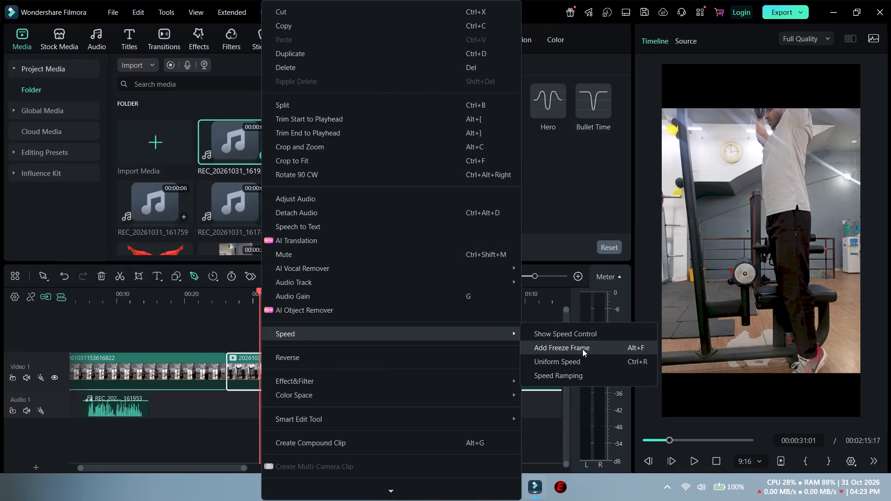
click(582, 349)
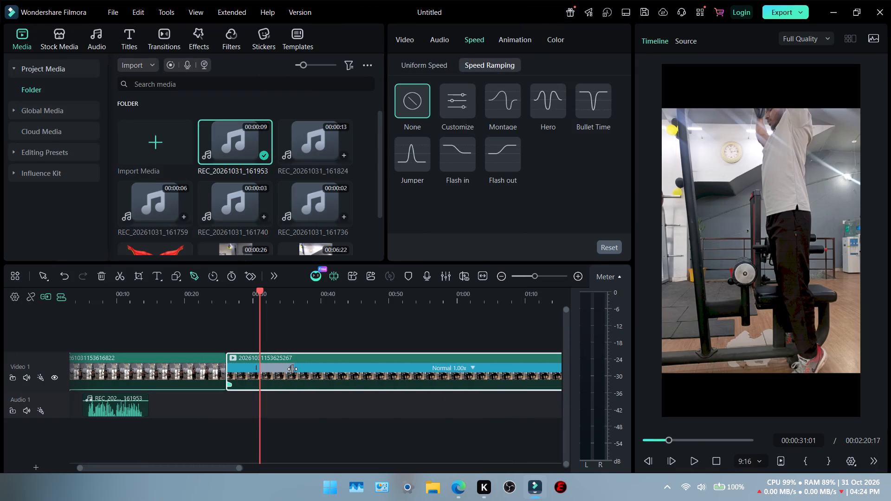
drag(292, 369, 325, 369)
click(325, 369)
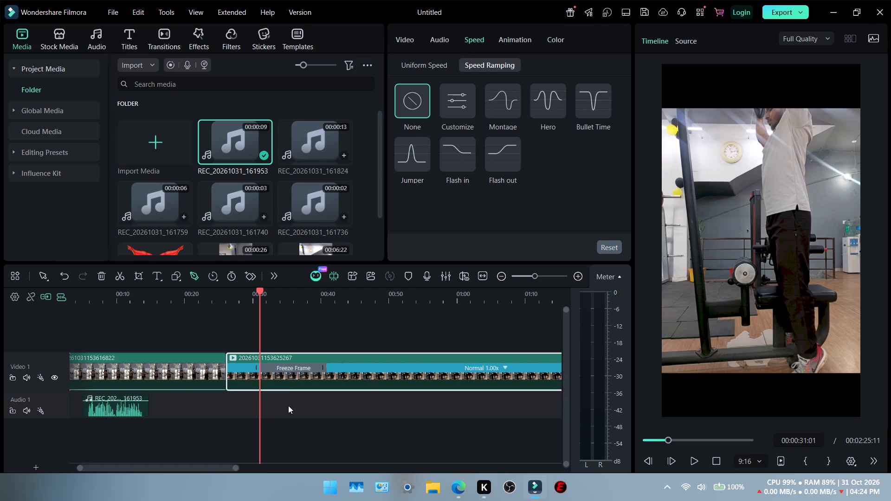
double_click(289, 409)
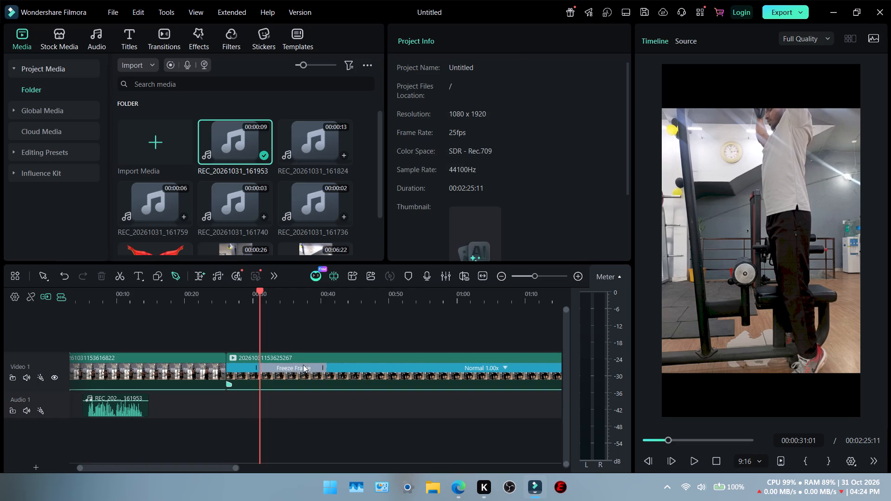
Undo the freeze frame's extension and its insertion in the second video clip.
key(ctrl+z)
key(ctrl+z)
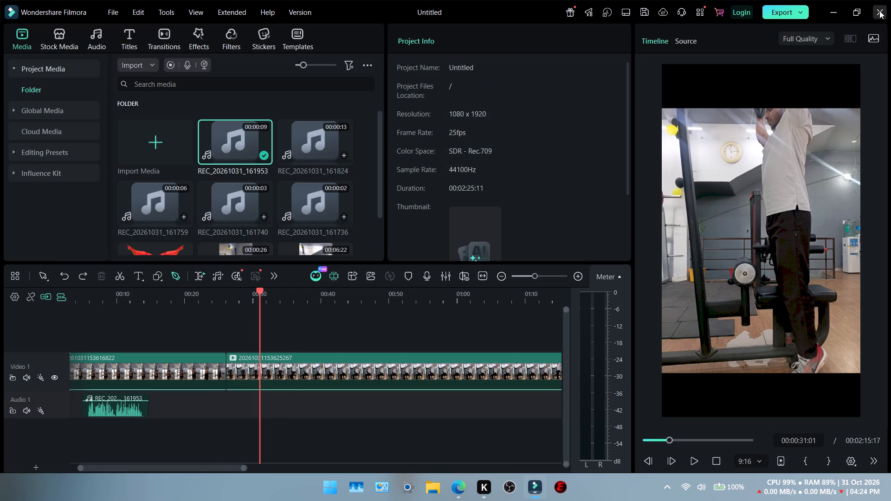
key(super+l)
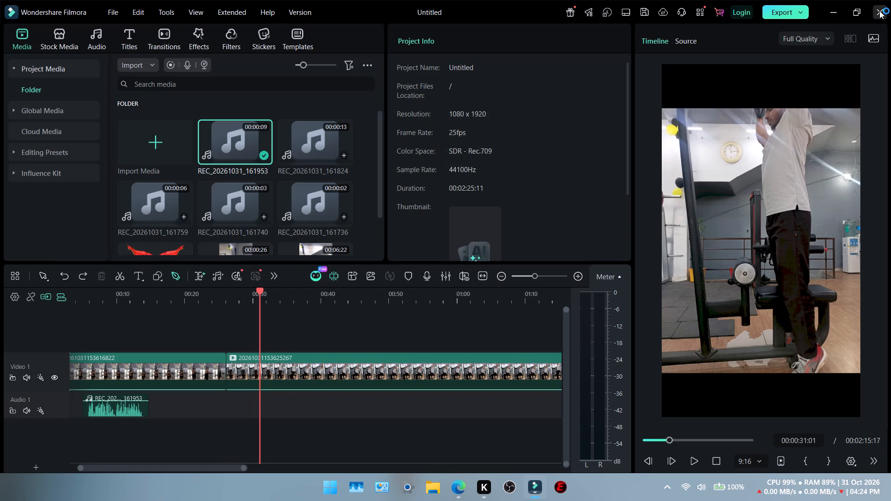